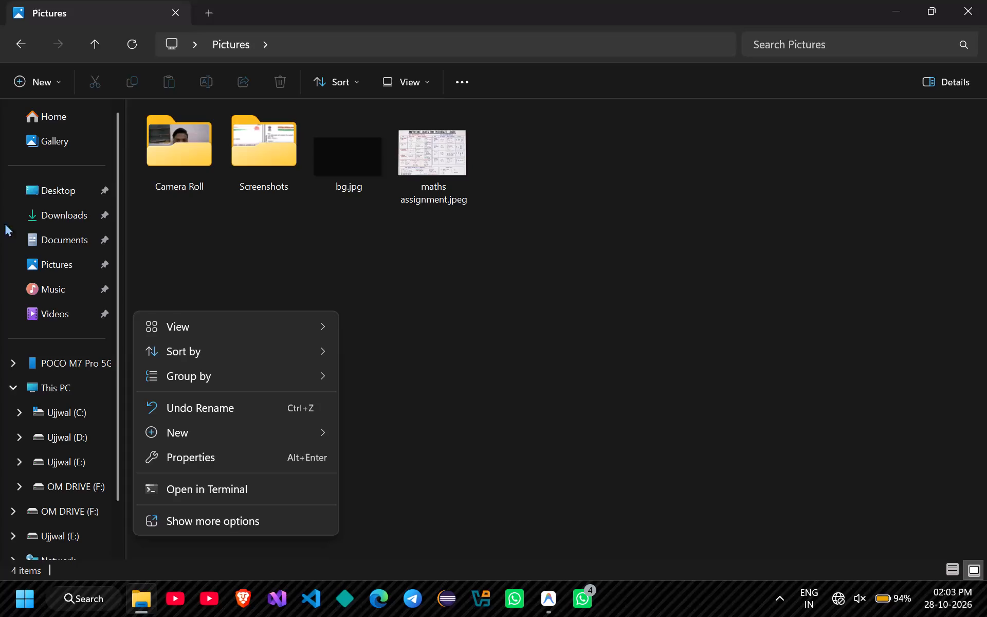
# Open the Final Hackathon folder on OM DRIVE (F:) and select the Poster 1, Poster 2, poster 4 and Poster 5 PDFs.
pyautogui.click(46, 403)
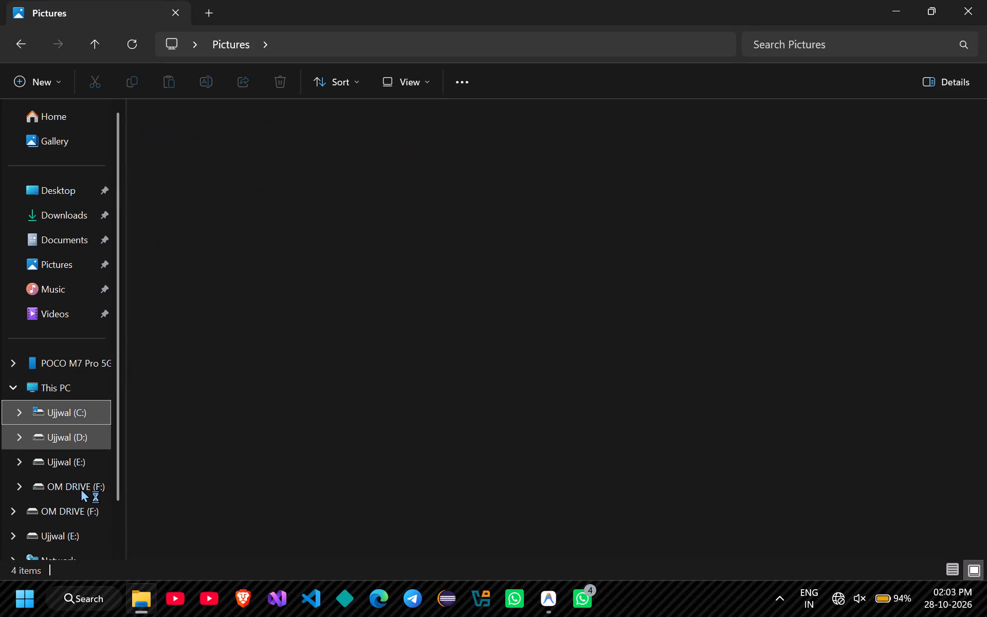
pyautogui.click(81, 488)
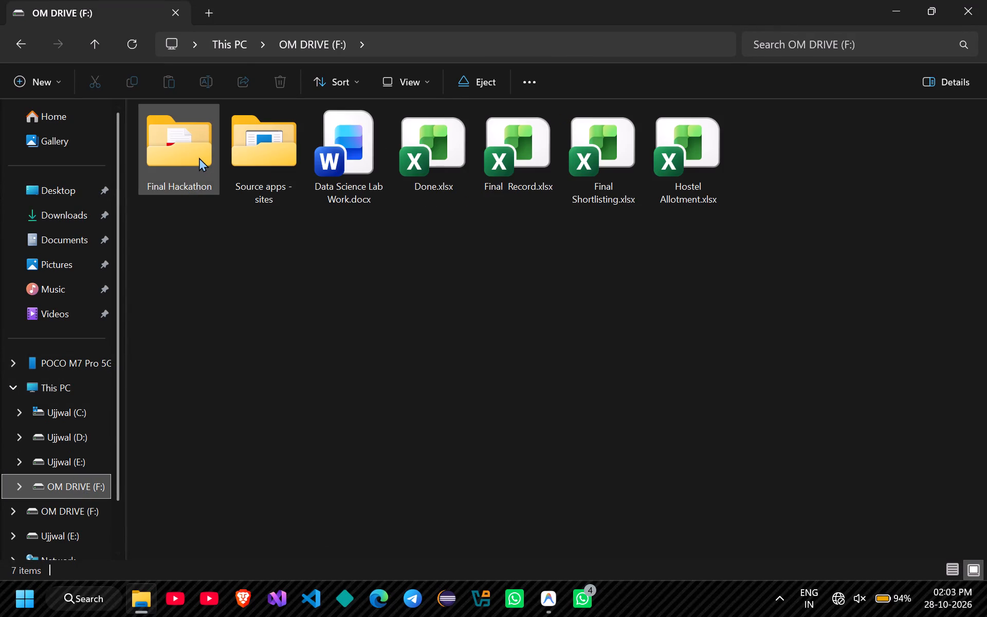
pyautogui.doubleClick(199, 157)
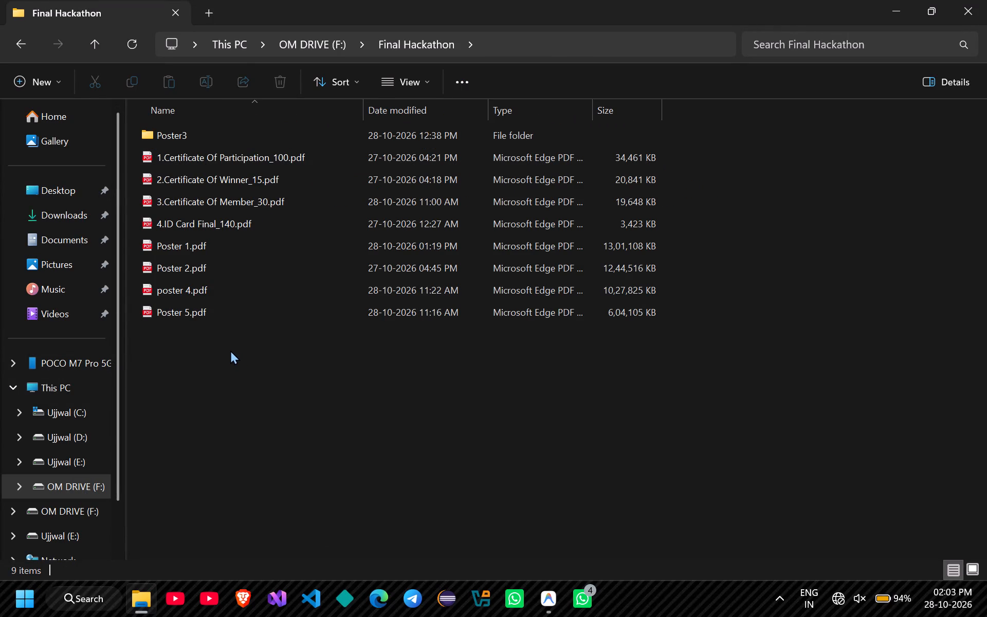
pyautogui.moveTo(230, 350); pyautogui.dragTo(253, 248)
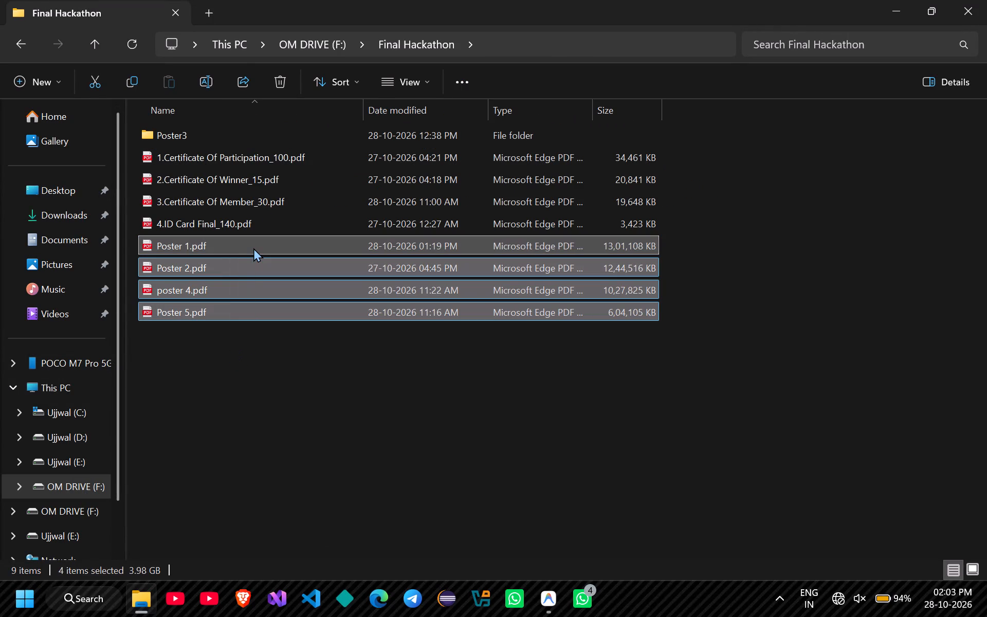
# Search the computer for "photo" and launch Adobe Photoshop.
pyautogui.write('photo')
pyautogui.press('Return')
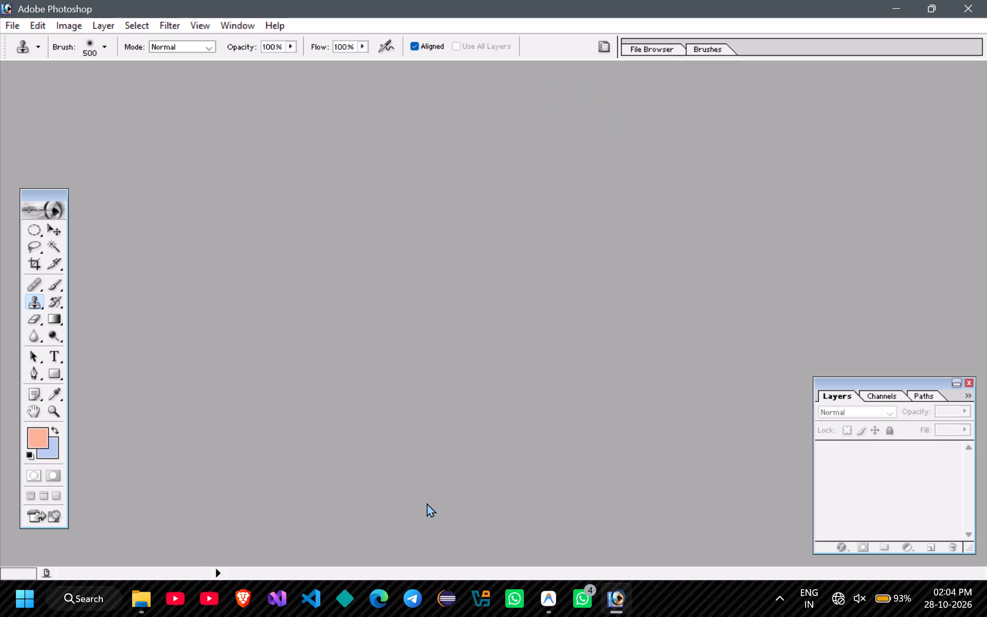
# Bring the four selected poster PDFs from the Final Hackathon folder into the empty Photoshop workspace to open them.
pyautogui.click(140, 593)
pyautogui.moveTo(263, 290); pyautogui.dragTo(678, 480)
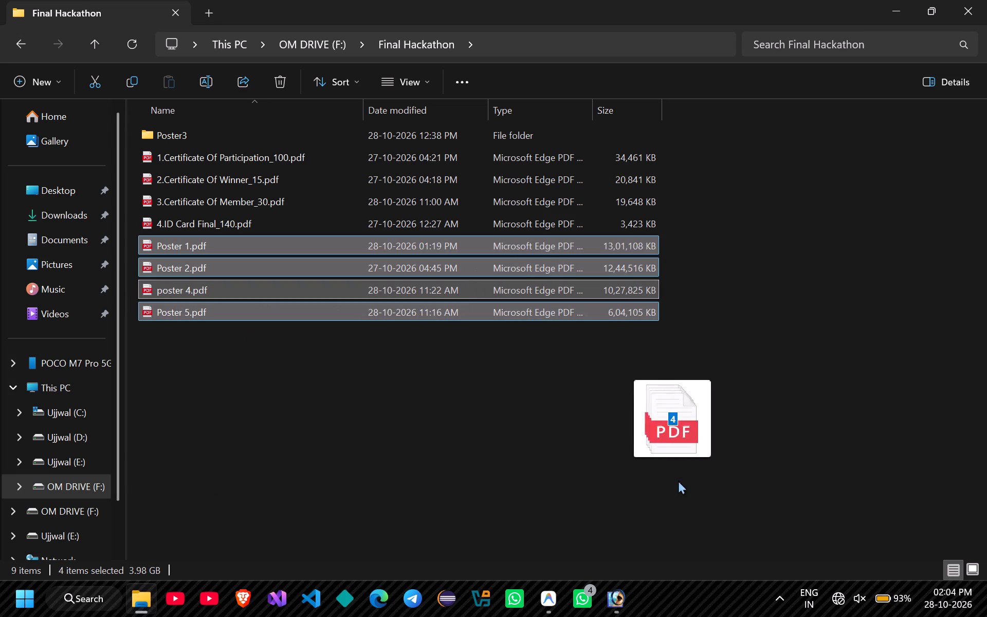
pyautogui.moveTo(678, 480); pyautogui.dragTo(622, 335)
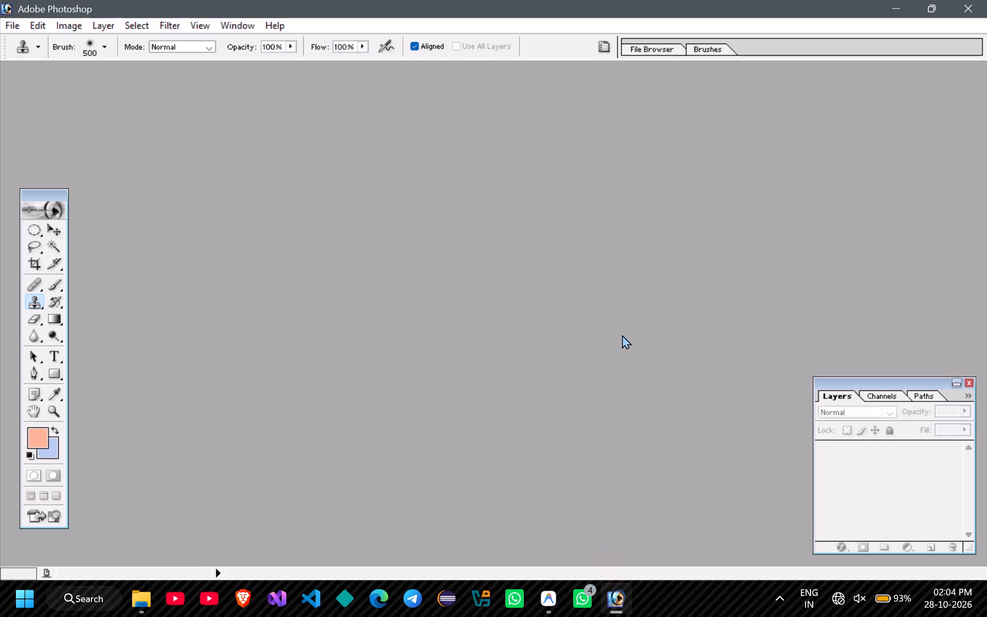
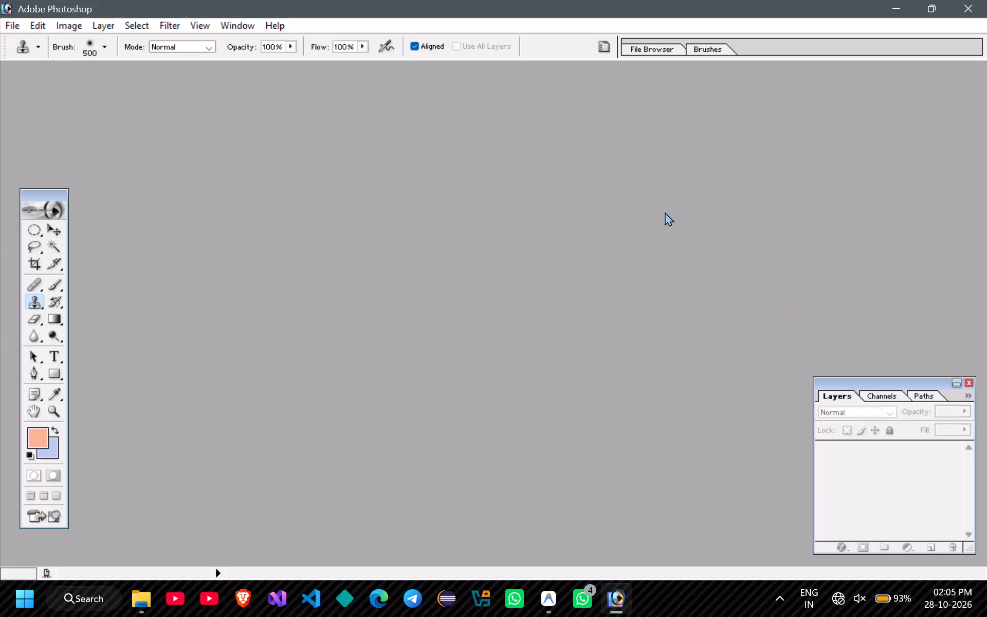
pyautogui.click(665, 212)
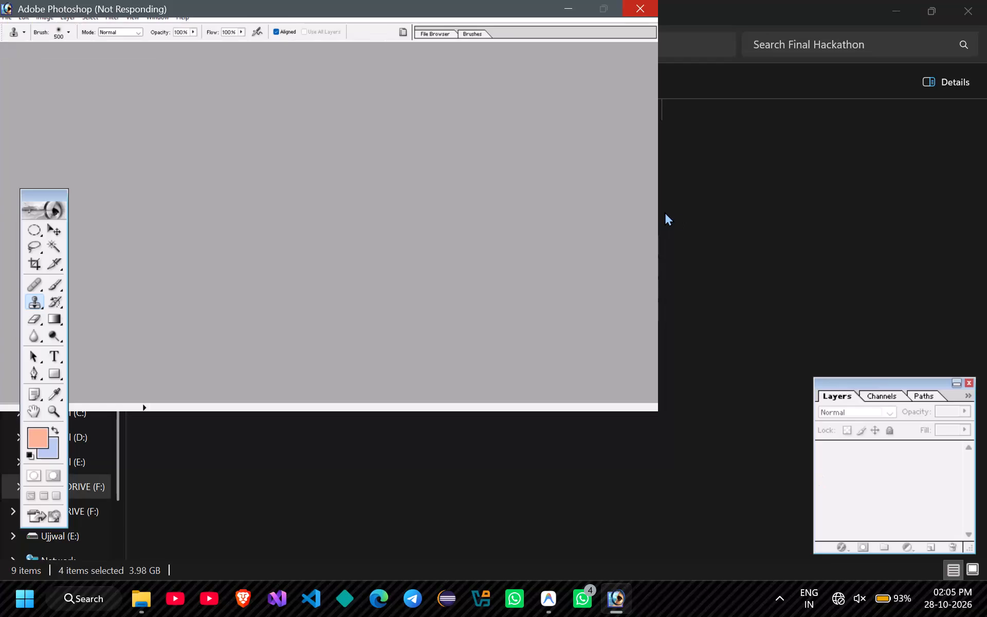
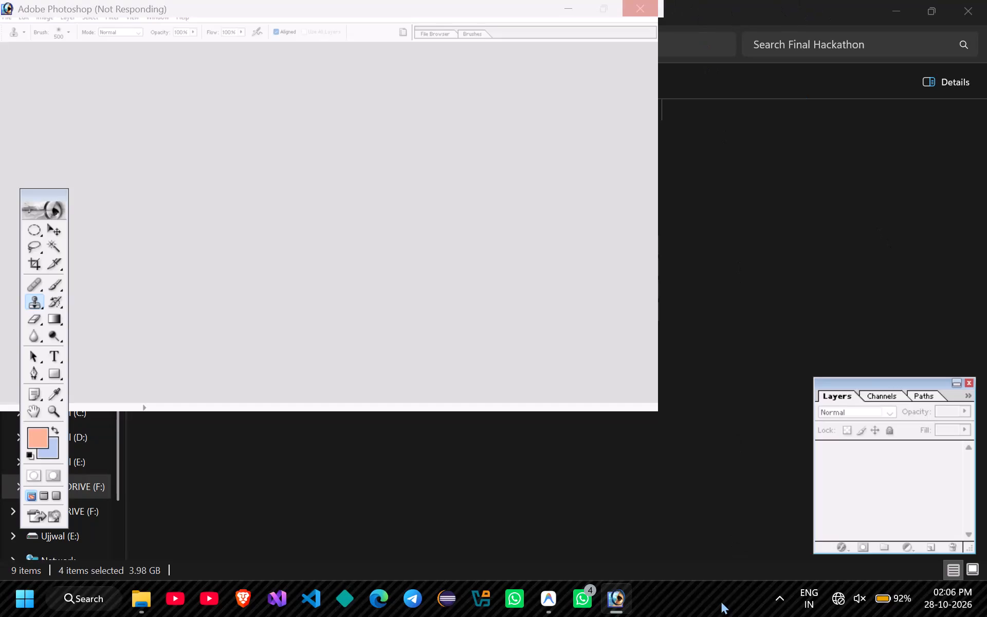
# Force-close the frozen Adobe Photoshop and cancel the problem report to Microsoft.
pyautogui.rightClick(612, 586)
pyautogui.click(615, 556)
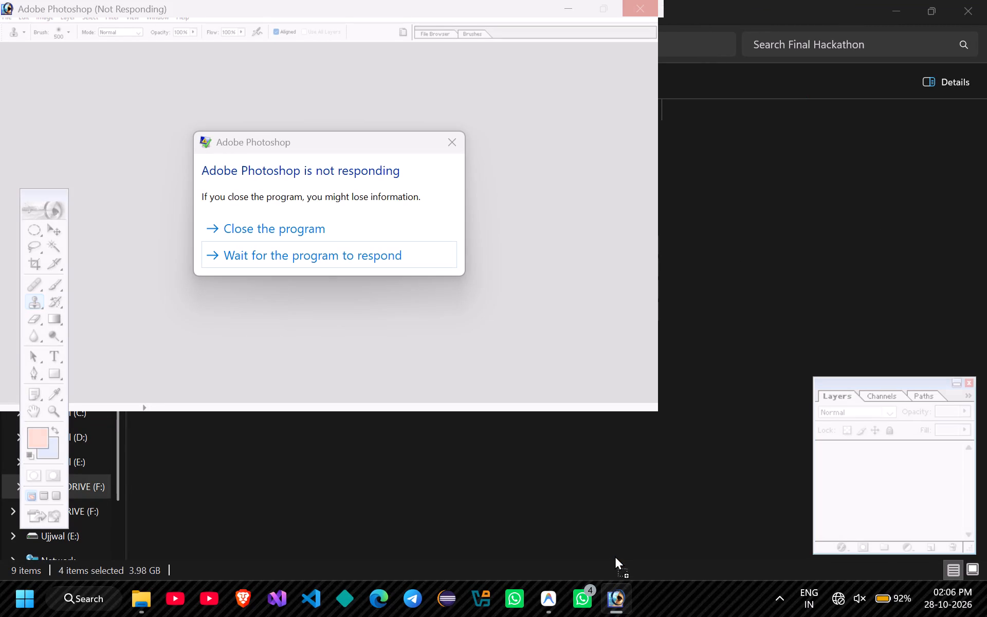
pyautogui.click(346, 216)
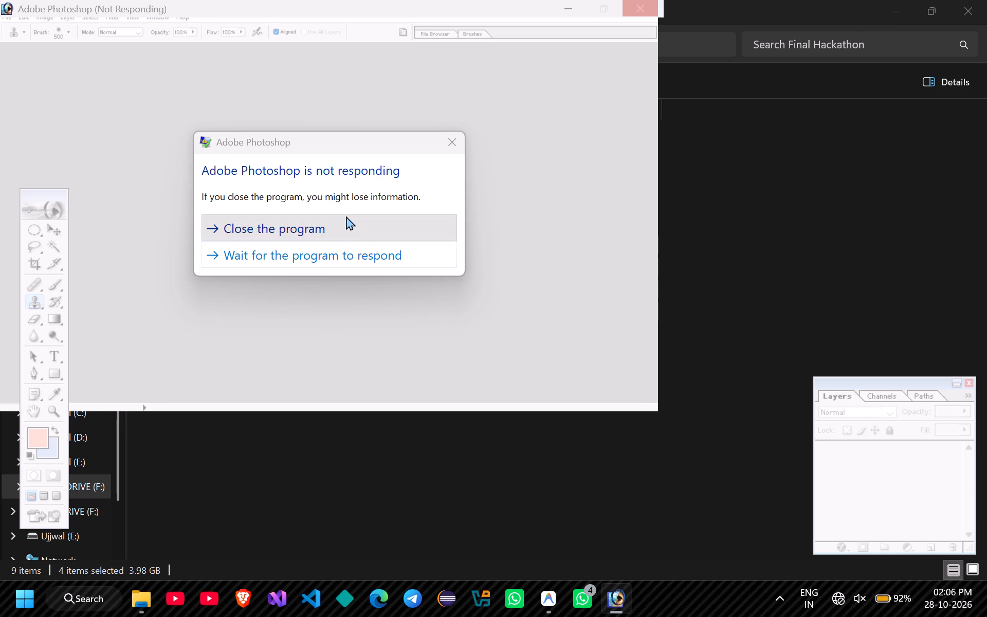
pyautogui.click(451, 253)
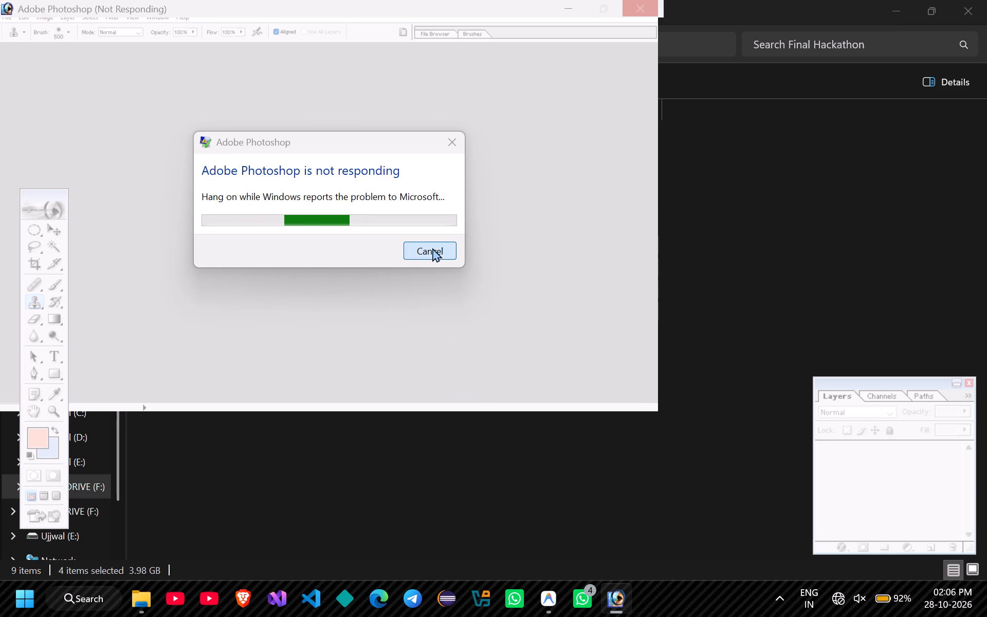
pyautogui.click(432, 248)
pyautogui.click(673, 594)
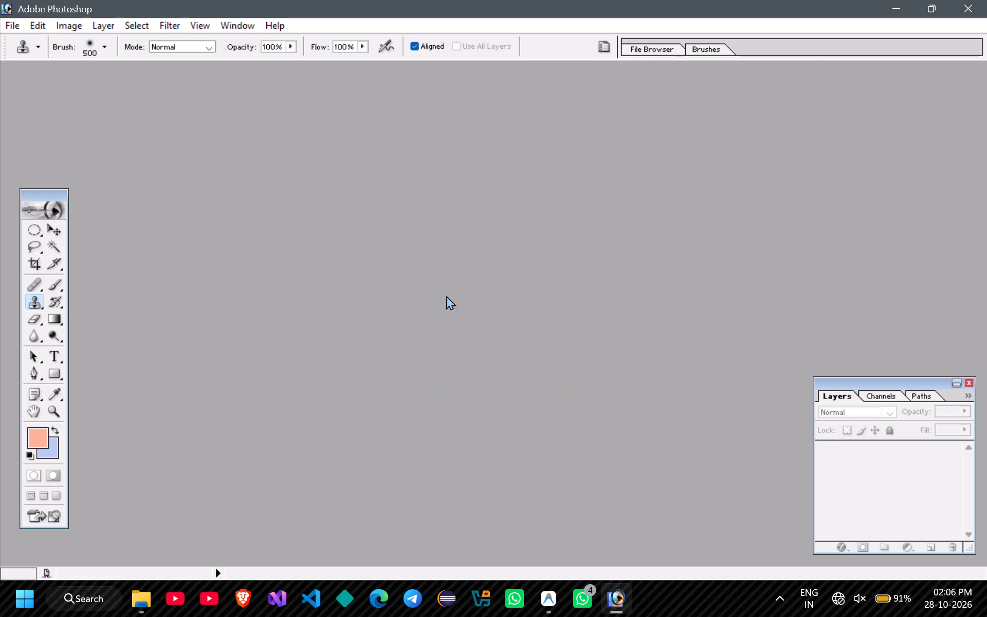
pyautogui.moveTo(520, 0); pyautogui.dragTo(730, 142)
pyautogui.click(602, 211)
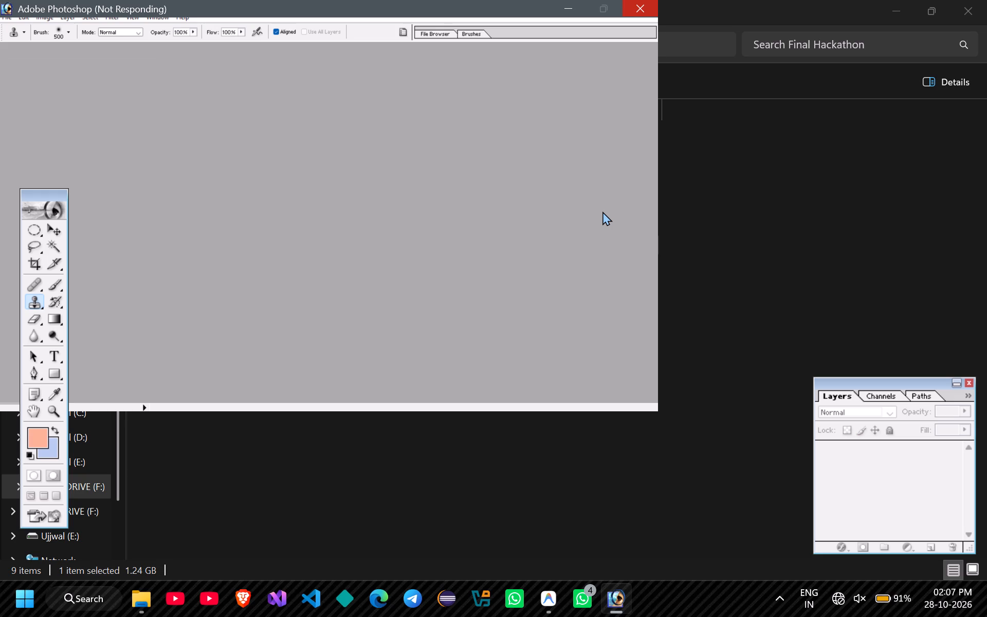
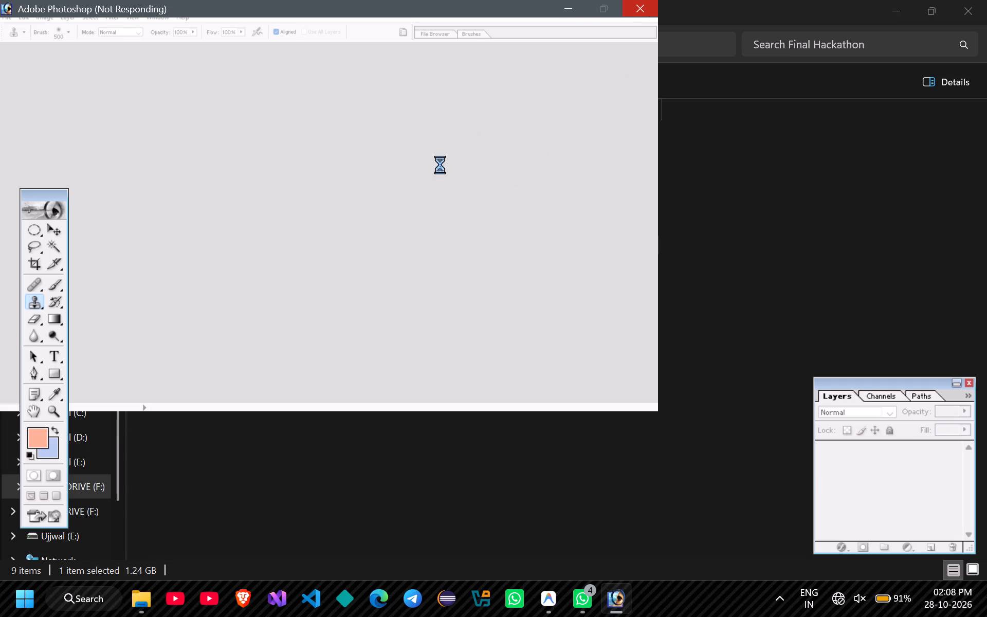
pyautogui.click(359, 232)
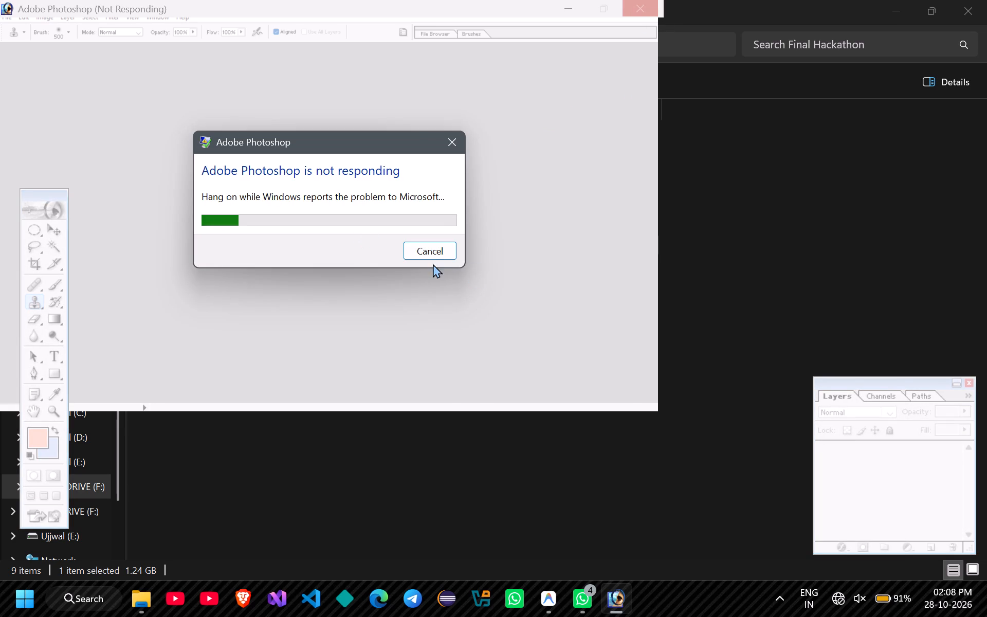
pyautogui.click(430, 258)
pyautogui.click(752, 318)
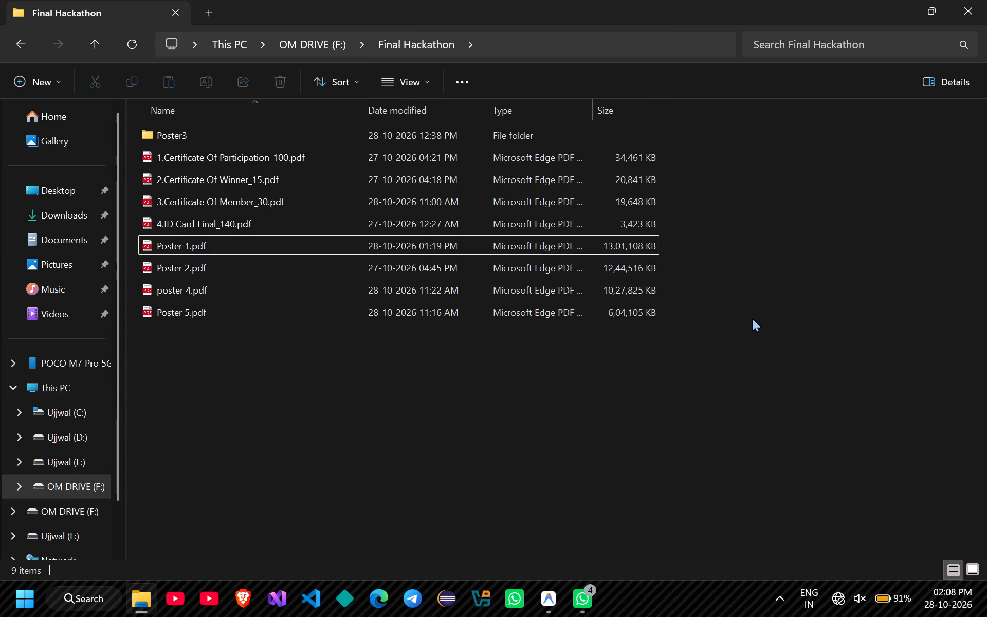
# Copy Poster 1.pdf, Poster 2.pdf, poster 4.pdf and Poster 5.pdf from the Final Hackathon folder.
pyautogui.moveTo(260, 371); pyautogui.dragTo(290, 243)
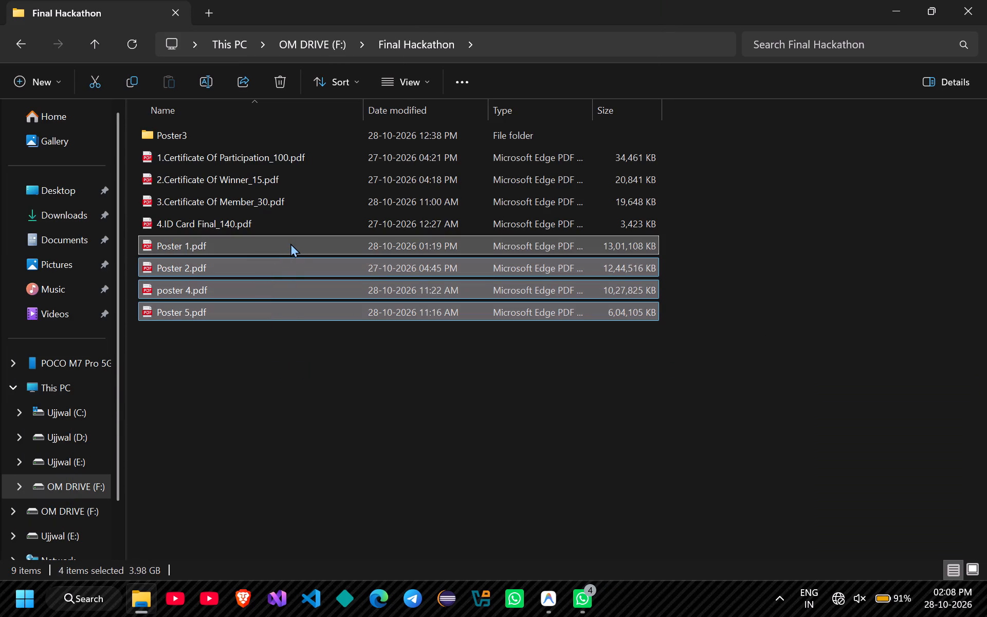
pyautogui.hotkey('ctrl', 'c')
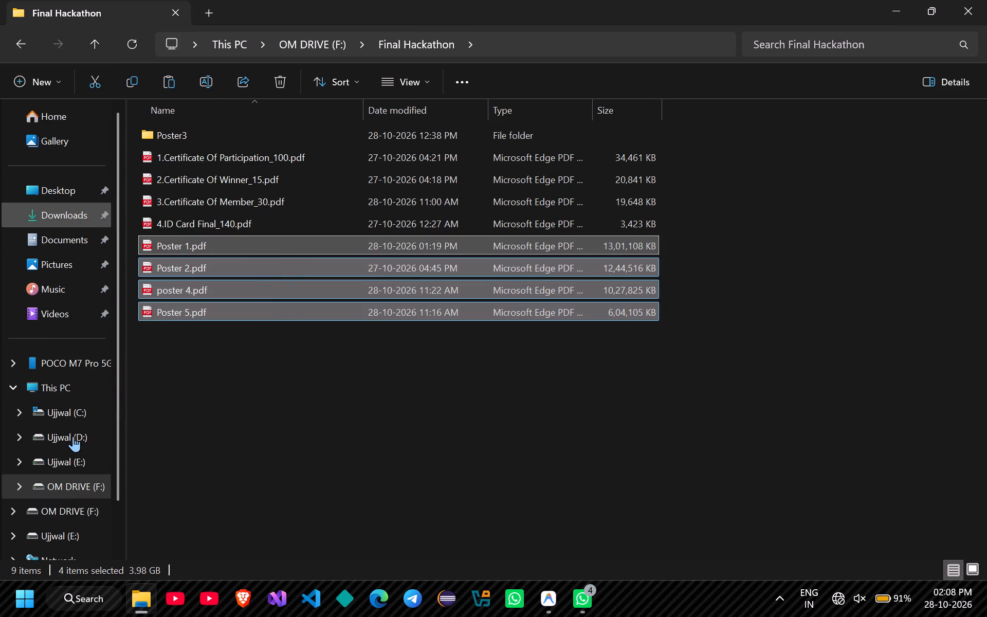
# Open the mcs material folder on Ujjwal (D:) and select poster11.pdf through poster55.pdf.
pyautogui.click(88, 433)
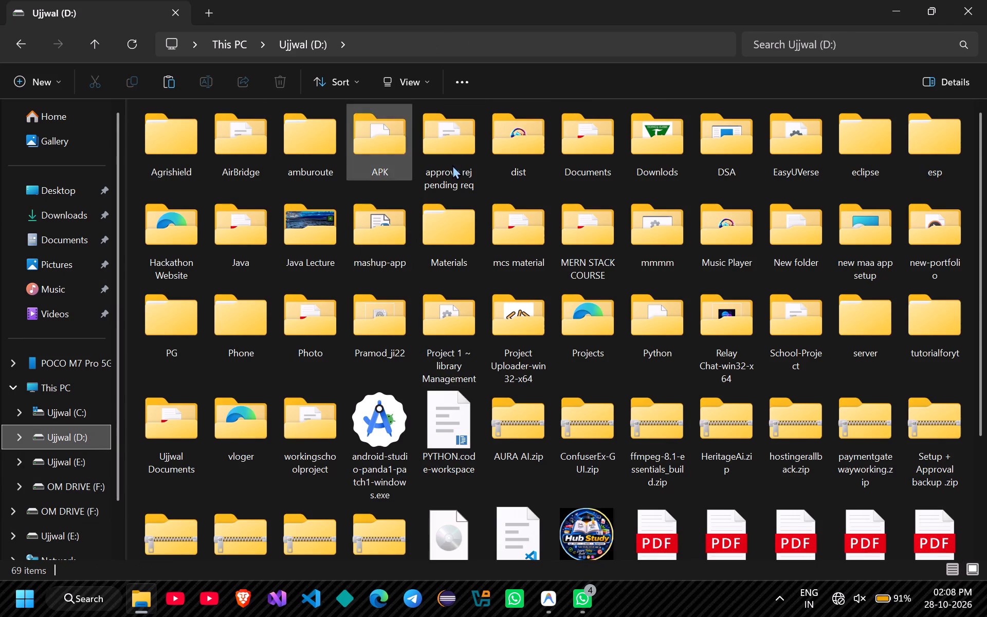
pyautogui.doubleClick(507, 244)
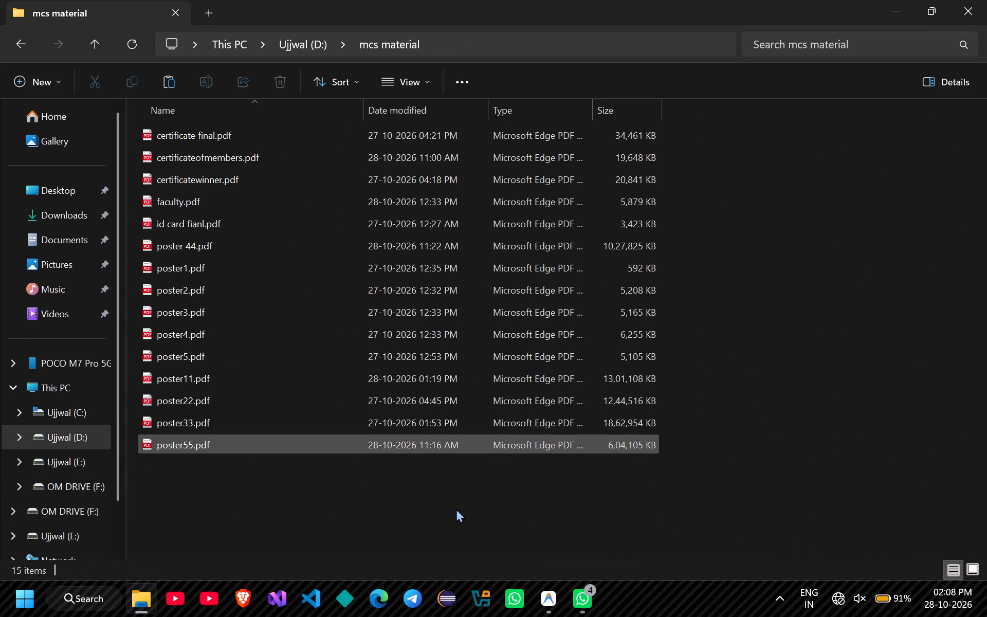
pyautogui.click(463, 531)
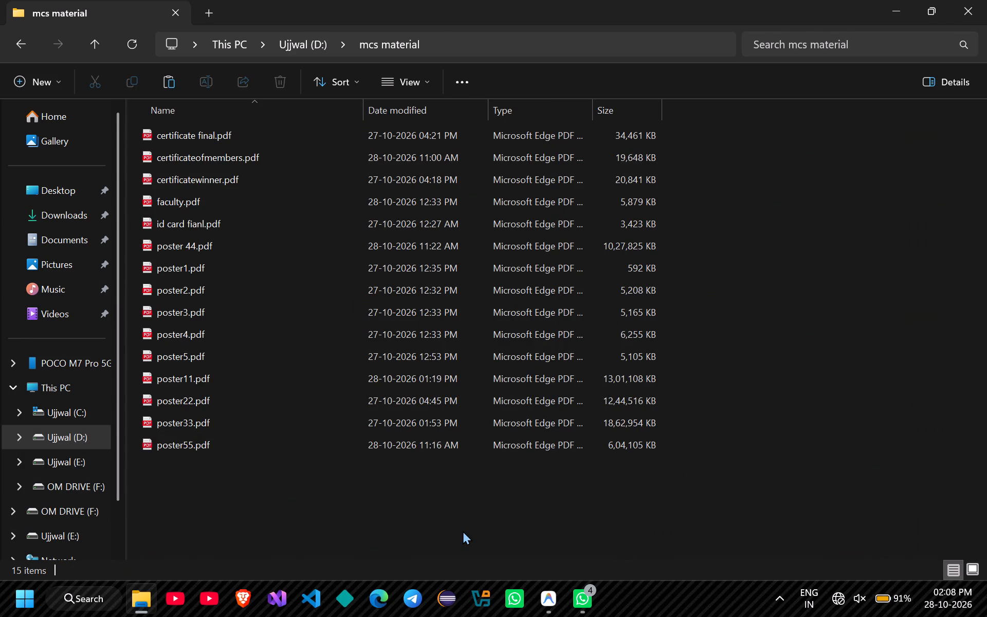
pyautogui.click(272, 492)
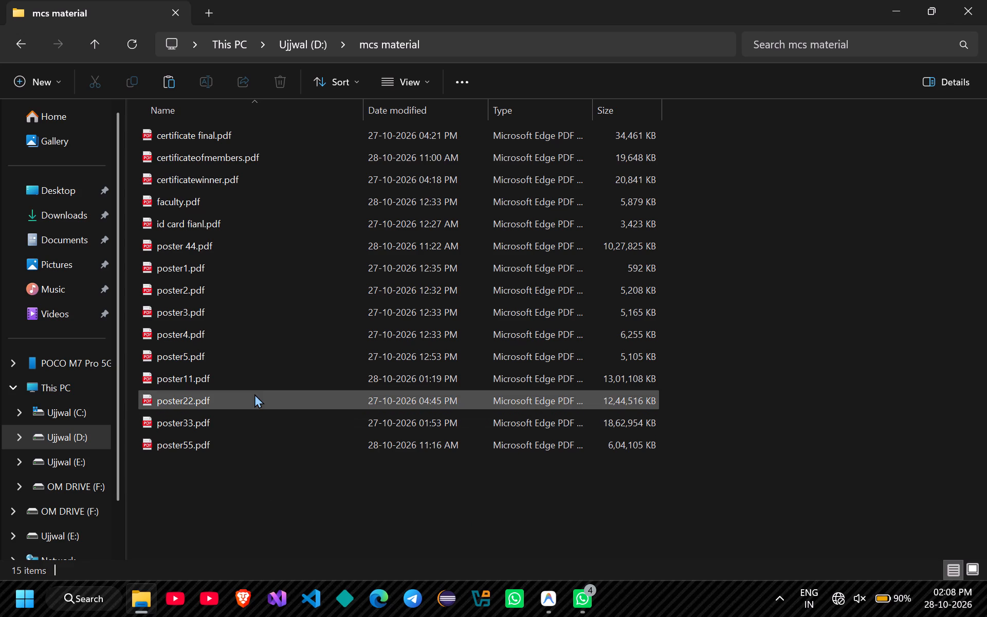
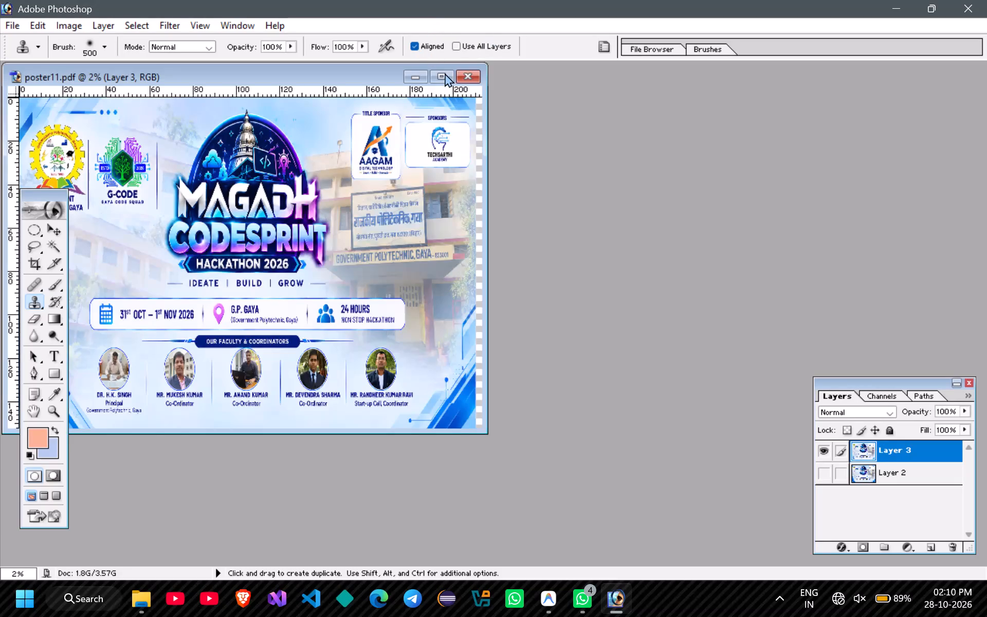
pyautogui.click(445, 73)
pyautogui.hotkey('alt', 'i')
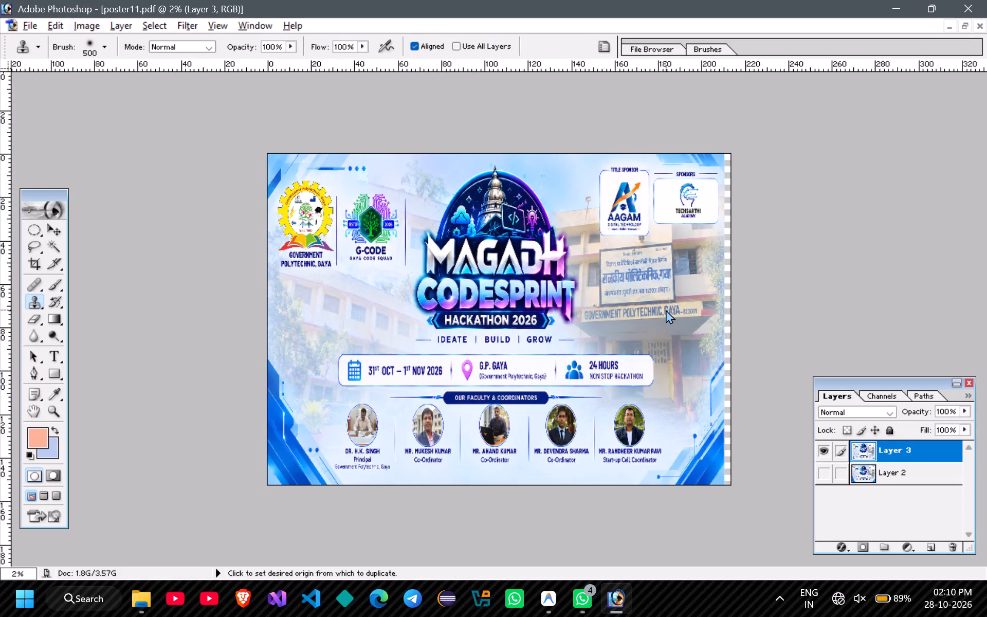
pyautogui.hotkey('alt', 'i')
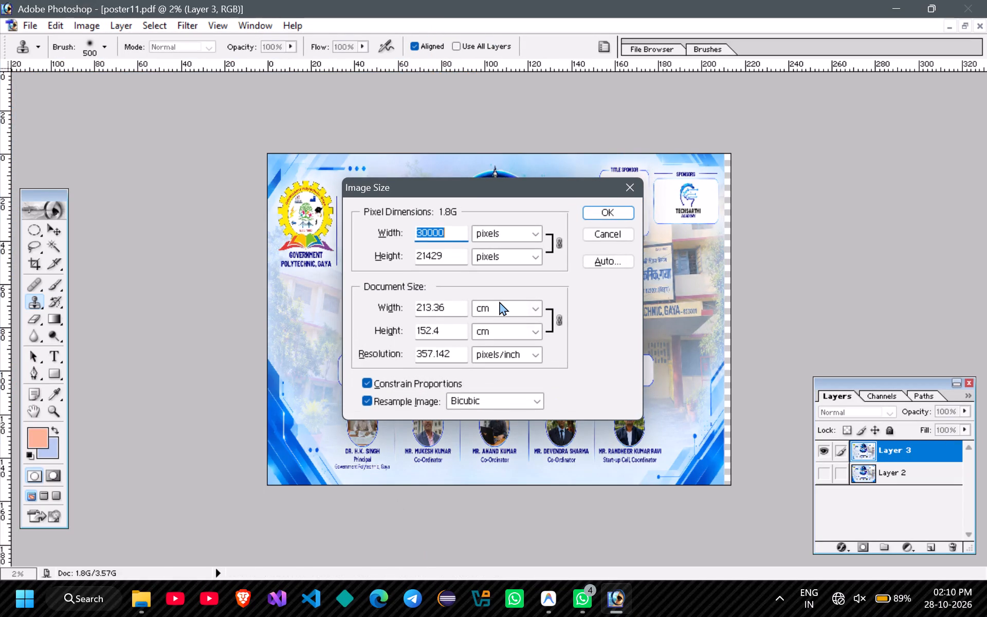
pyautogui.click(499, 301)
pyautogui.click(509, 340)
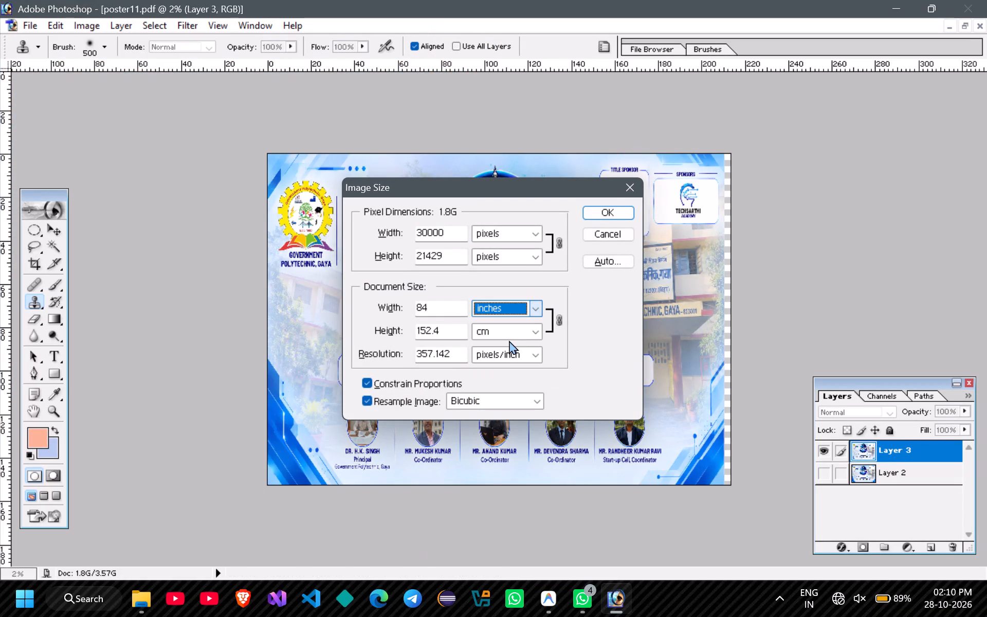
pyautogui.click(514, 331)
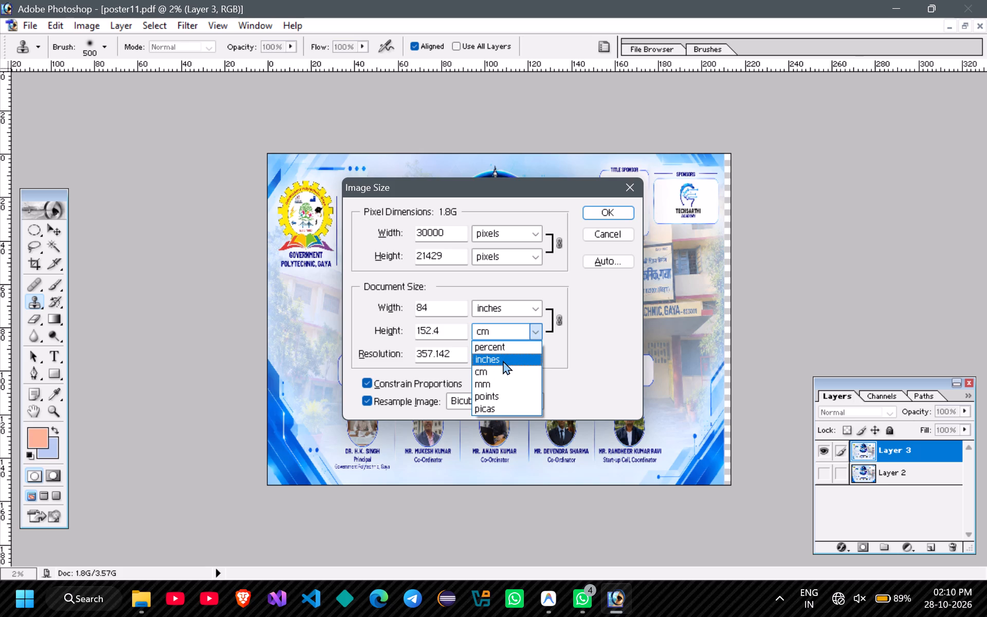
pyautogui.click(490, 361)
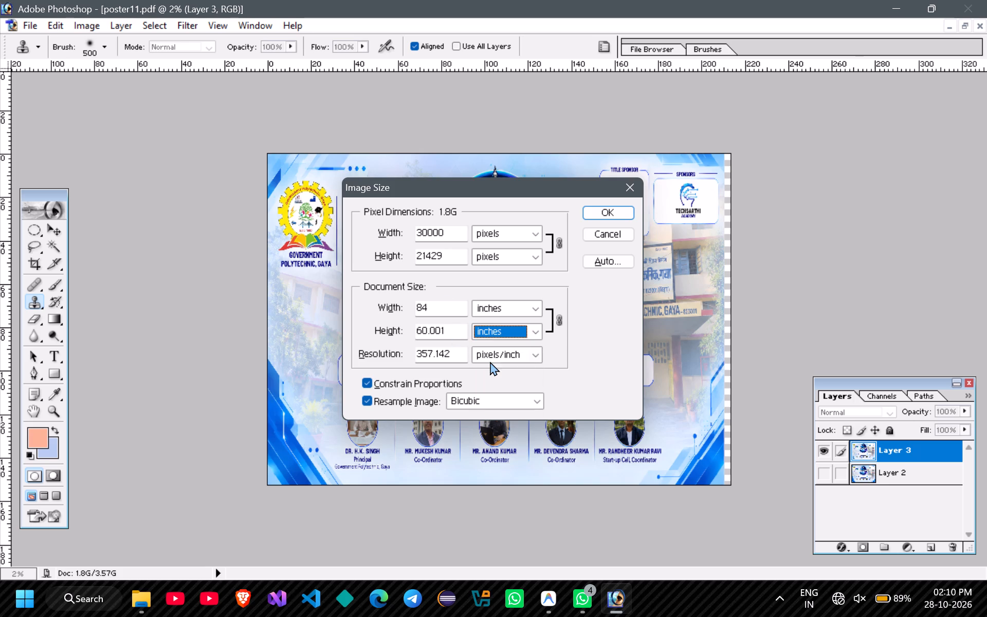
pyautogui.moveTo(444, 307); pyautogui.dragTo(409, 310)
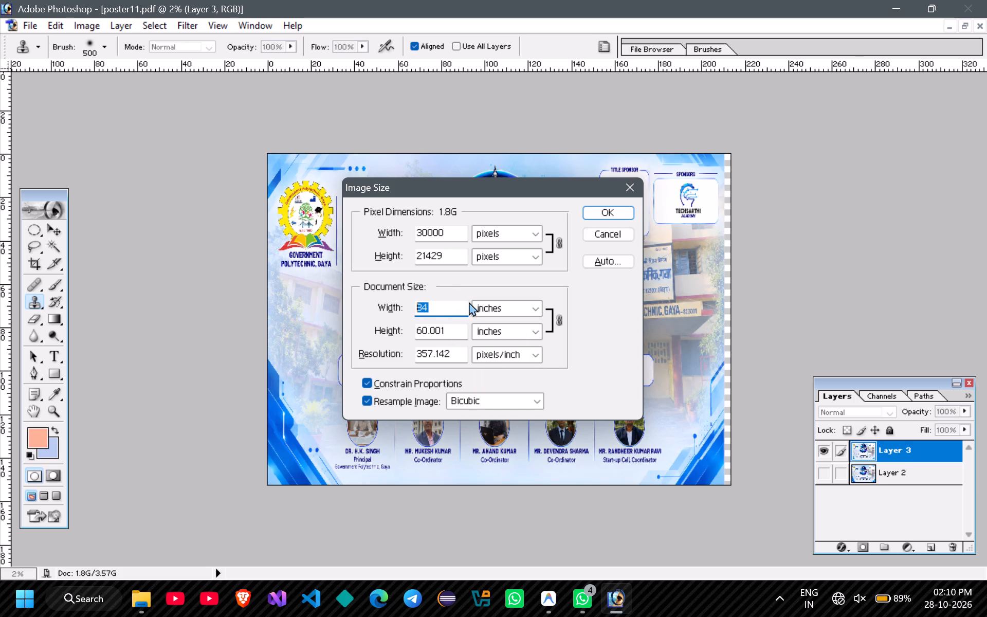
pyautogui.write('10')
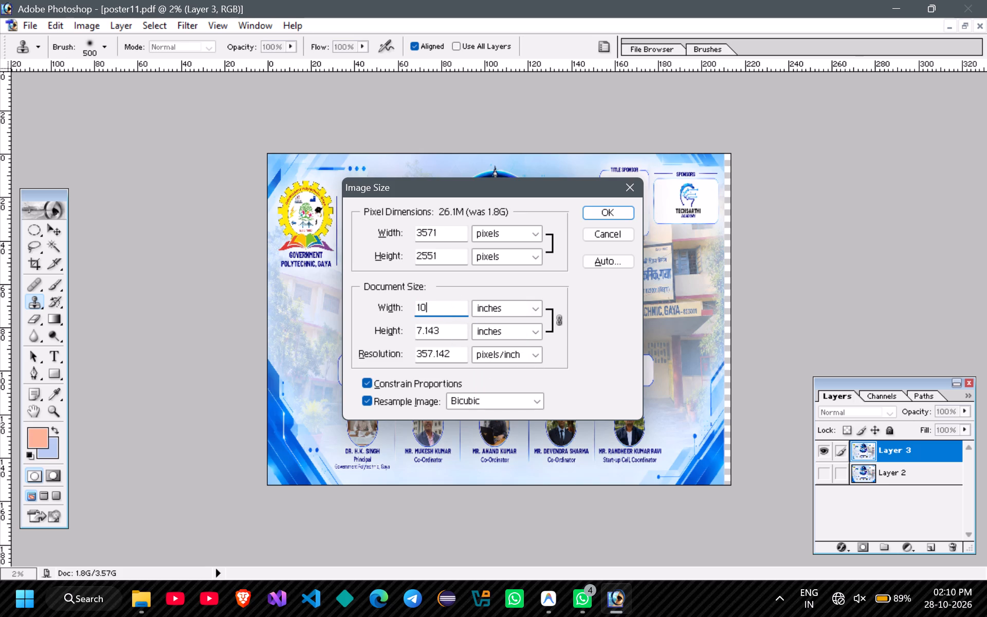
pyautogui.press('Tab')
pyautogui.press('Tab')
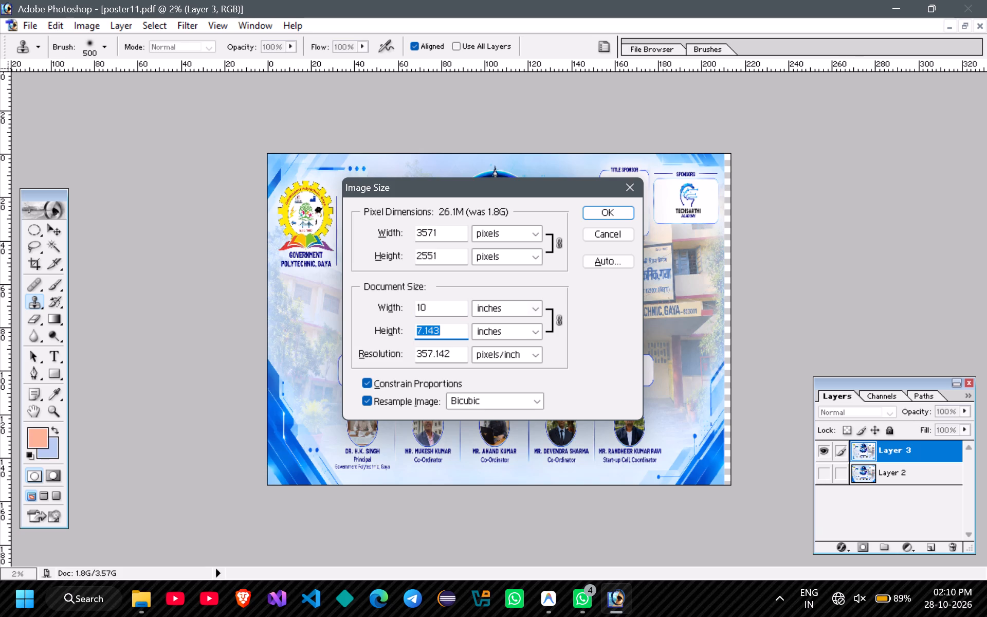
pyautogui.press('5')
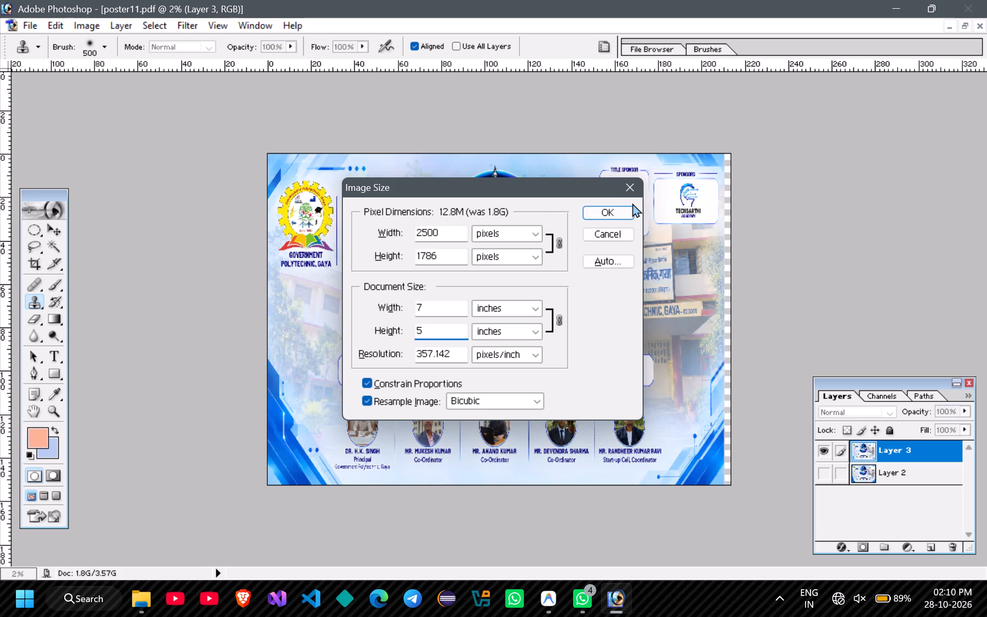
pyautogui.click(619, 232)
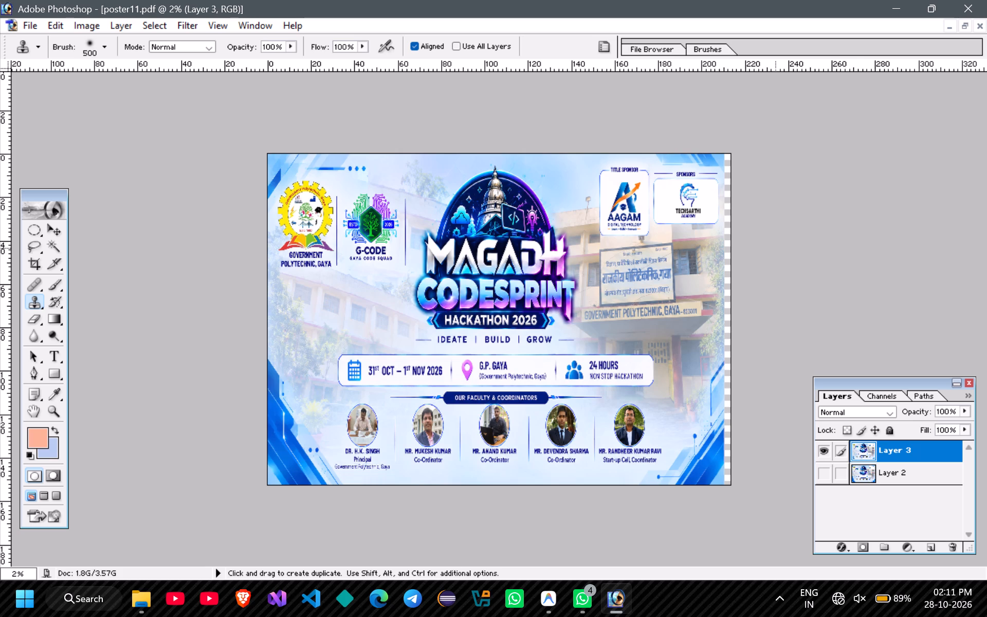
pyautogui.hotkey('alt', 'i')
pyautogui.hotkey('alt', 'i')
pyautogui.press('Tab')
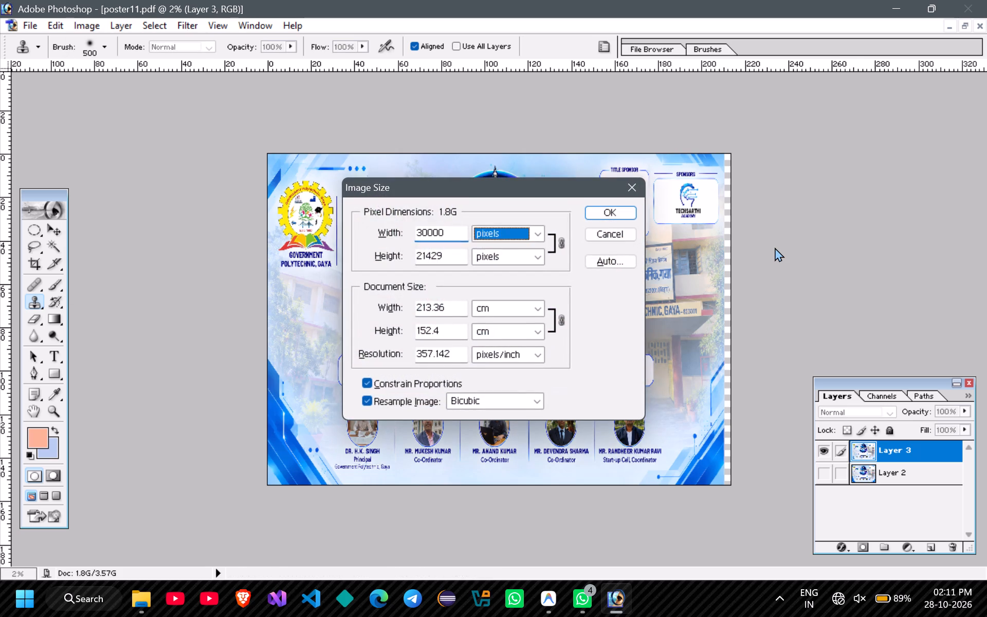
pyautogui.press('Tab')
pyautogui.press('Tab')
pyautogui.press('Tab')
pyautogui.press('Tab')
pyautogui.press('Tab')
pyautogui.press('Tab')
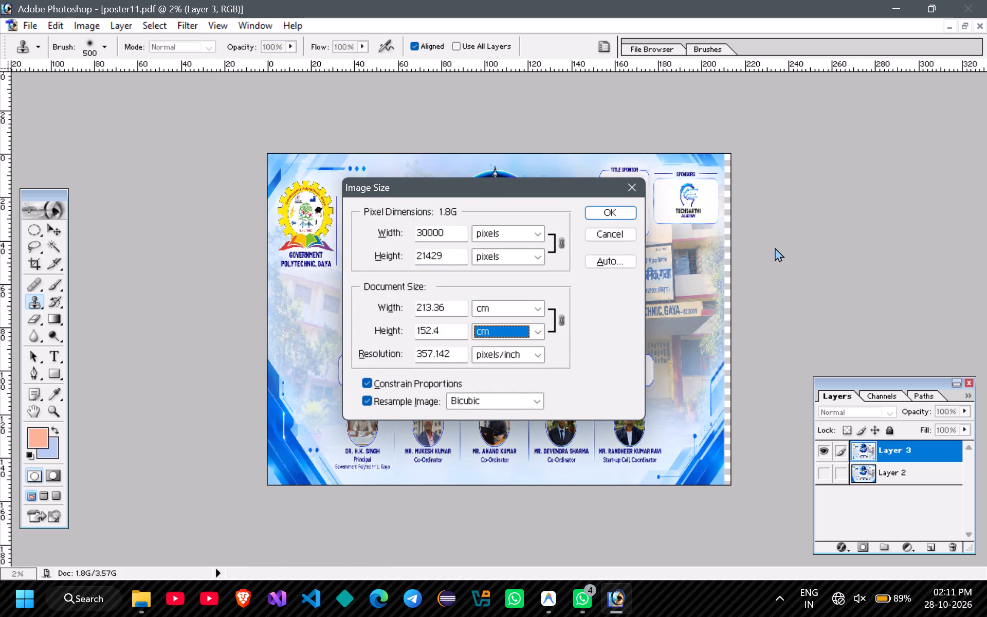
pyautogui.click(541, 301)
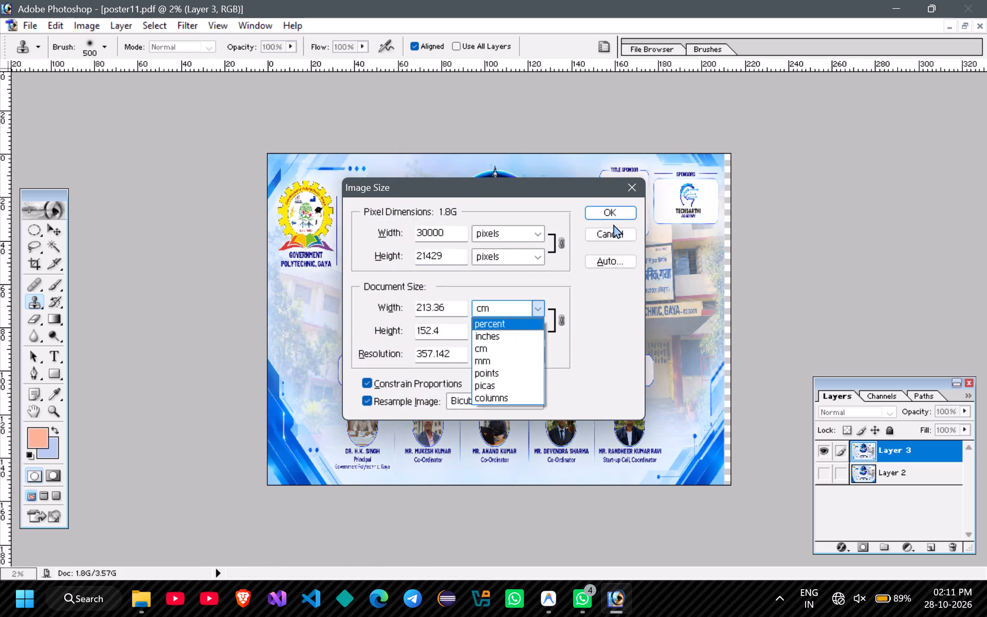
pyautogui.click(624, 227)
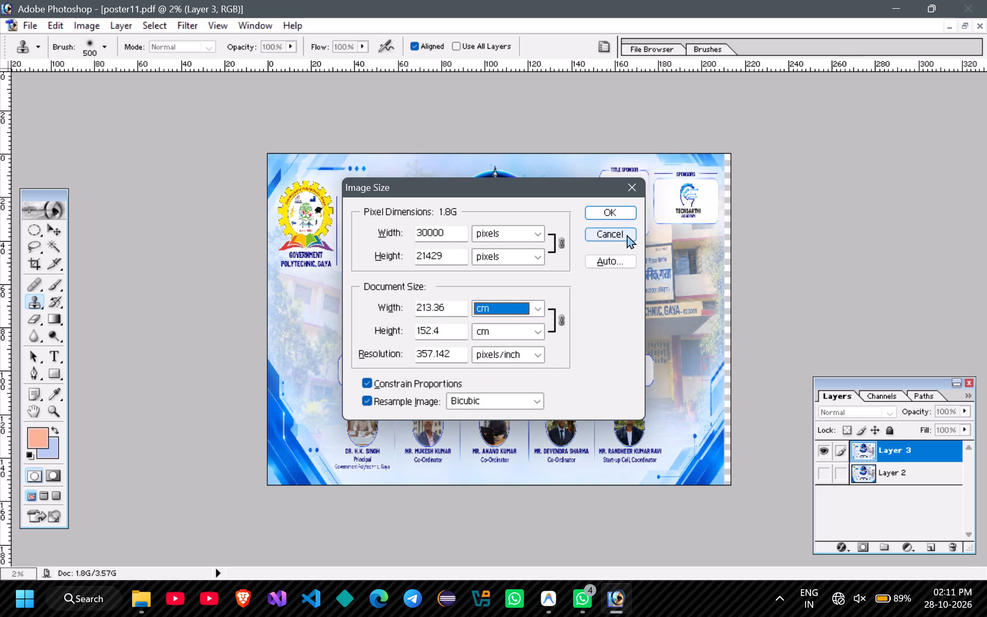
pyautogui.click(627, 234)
# Create a new A4 document at 300 pixels/inch in RGB Color with transparent contents.
pyautogui.hotkey('ctrl', 'n')
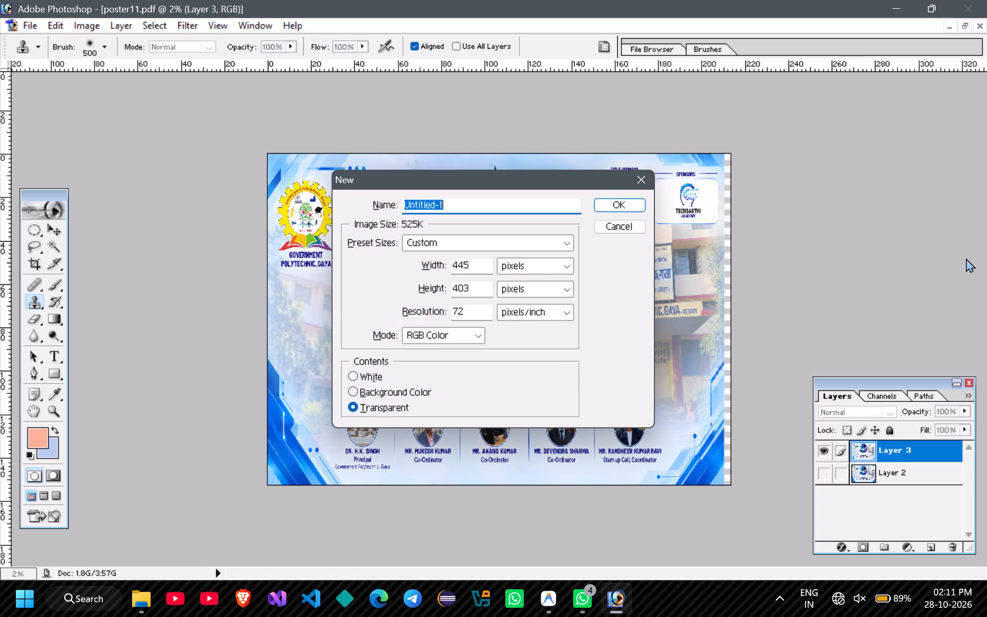
pyautogui.click(571, 242)
pyautogui.press('a')
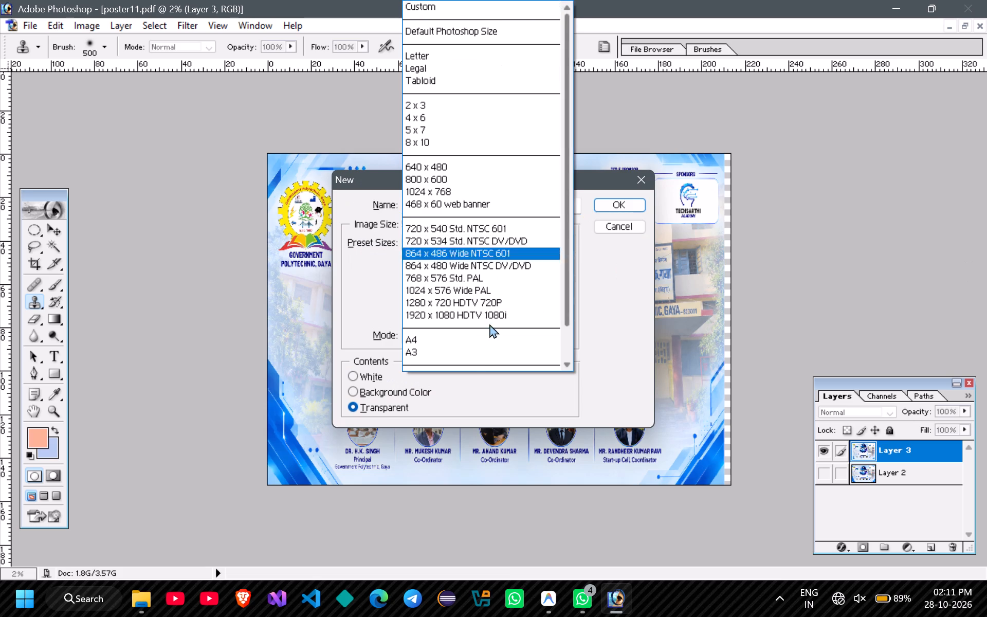
pyautogui.click(480, 341)
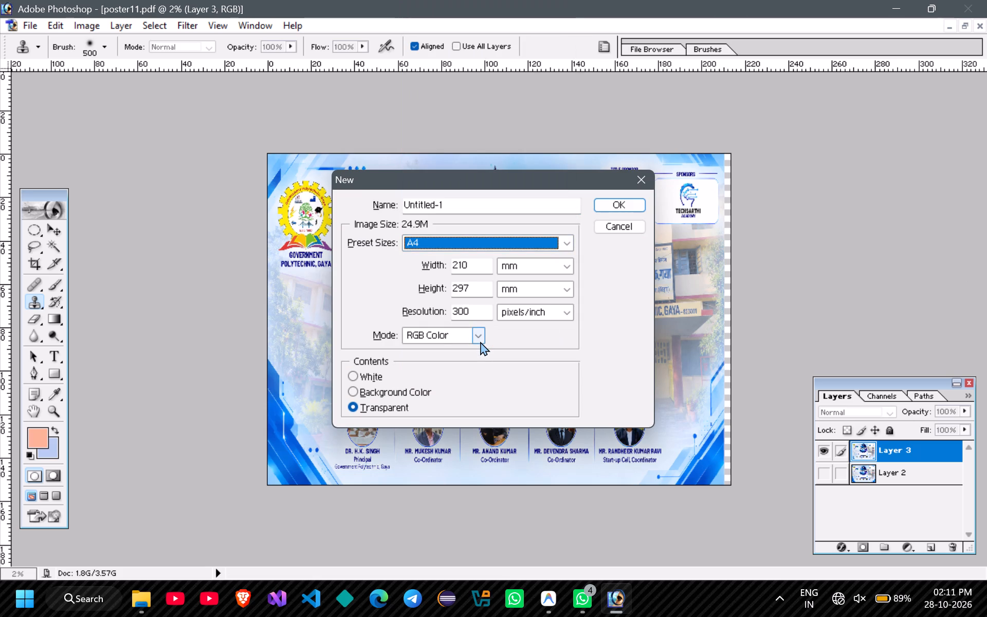
pyautogui.press('Return')
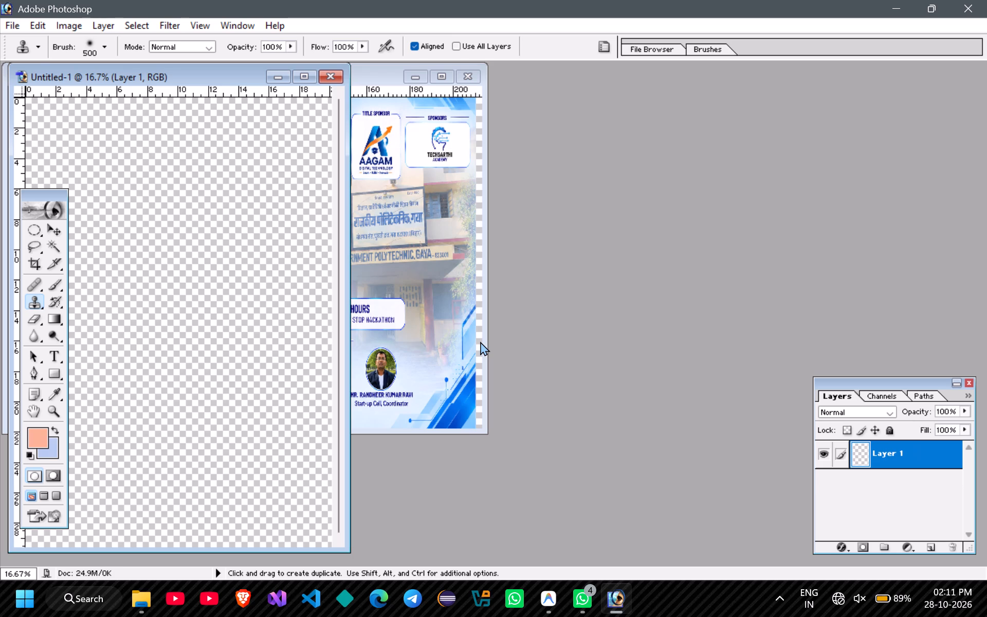
# Rotate the new A4 document's canvas 90° clockwise.
pyautogui.moveTo(73, 33); pyautogui.dragTo(76, 23)
pyautogui.click(76, 23)
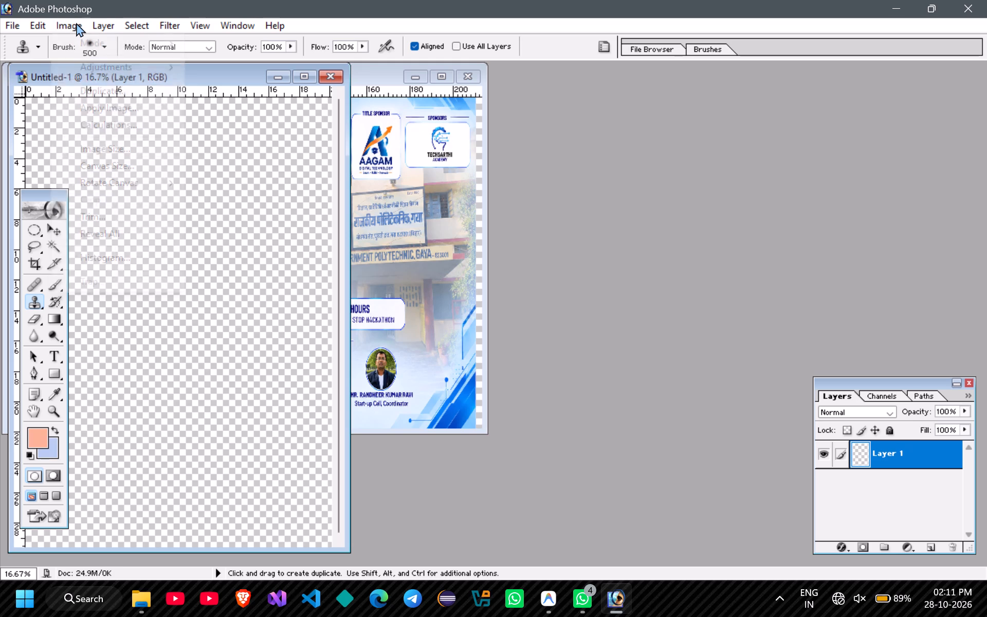
pyautogui.click(148, 179)
pyautogui.click(238, 201)
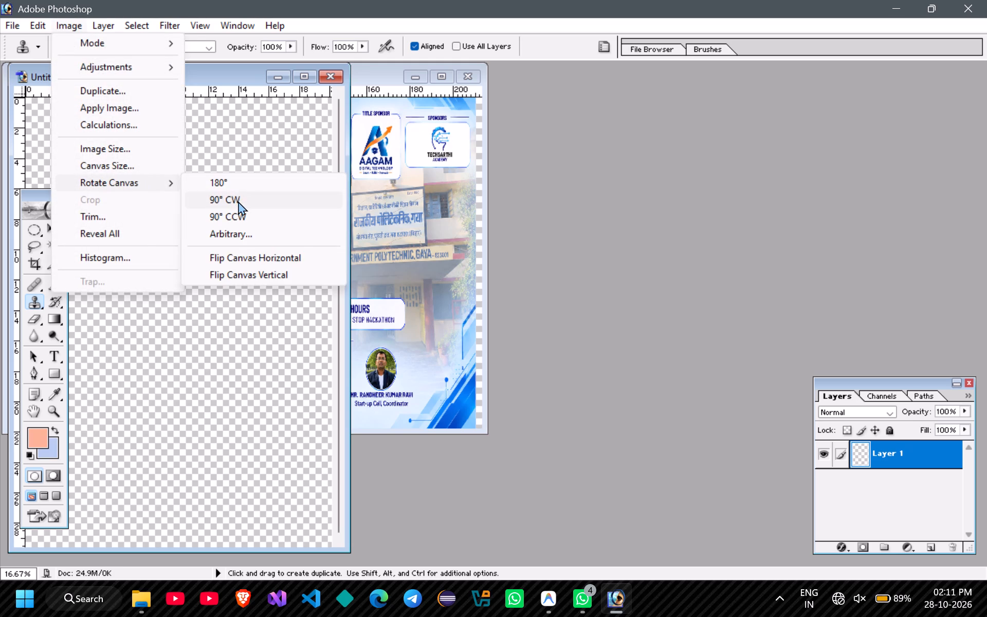
# Place the blank A4 document beside poster11.pdf and copy the poster's Layer 3 into it.
pyautogui.moveTo(208, 81); pyautogui.dragTo(643, 137)
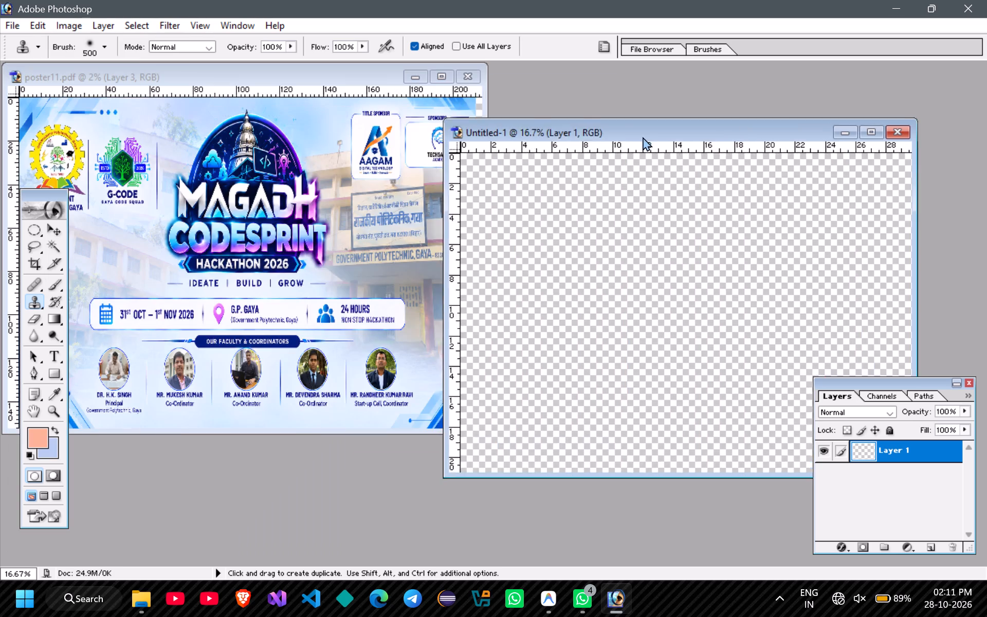
pyautogui.moveTo(643, 137); pyautogui.dragTo(696, 95)
pyautogui.keyDown('ctrl'); pyautogui.click(270, 213); pyautogui.keyUp('ctrl')
pyautogui.keyDown('ctrl'); pyautogui.moveTo(270, 213); pyautogui.dragTo(617, 188); pyautogui.keyUp('ctrl')
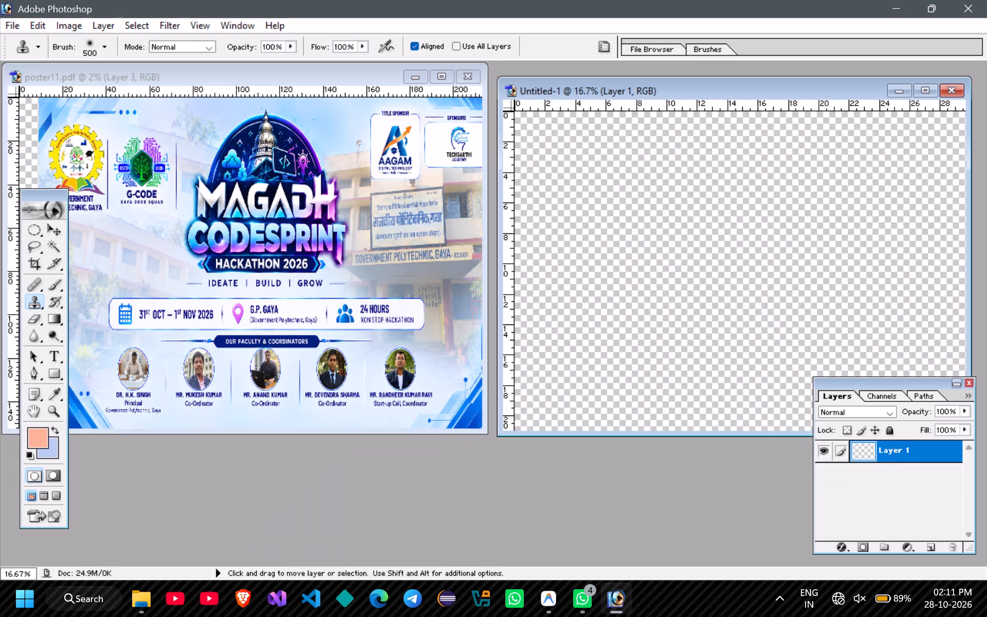
# Free-transform the copied poster layer, scaling its upper-left corner onto the canvas corner at about 47.7% width and 67.5% height.
pyautogui.click(918, 98)
pyautogui.hotkey('ctrl', '-')
pyautogui.hotkey('ctrl', '-')
pyautogui.hotkey('ctrl', '-')
pyautogui.hotkey('ctrl', '-')
pyautogui.hotkey('ctrl', '-')
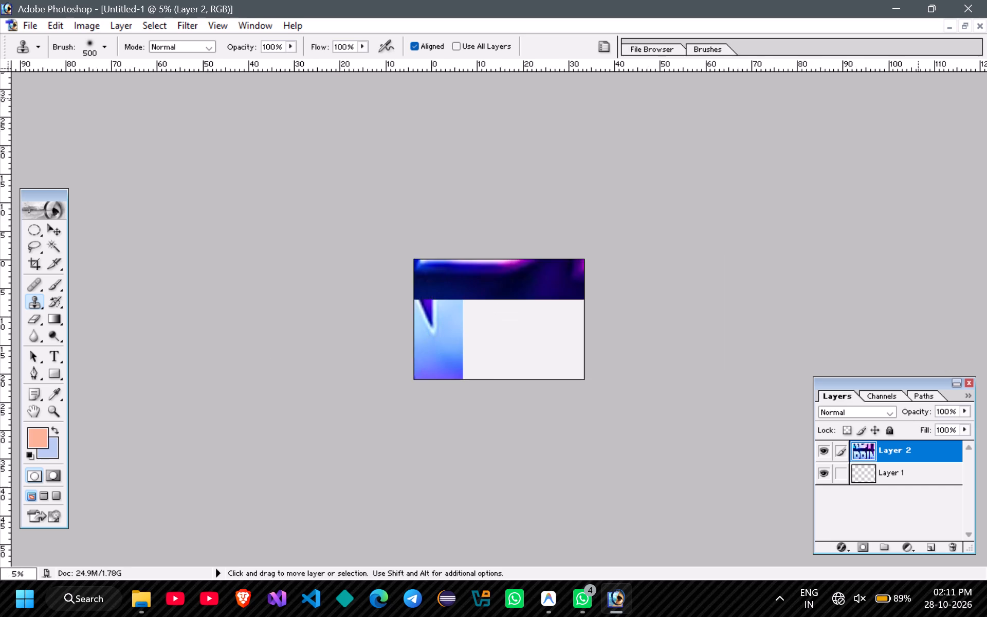
pyautogui.hotkey('ctrl', '-')
pyautogui.hotkey('ctrl', '-')
pyautogui.hotkey('ctrl', '-')
pyautogui.hotkey('ctrl', '-')
pyautogui.hotkey('ctrl', '-')
pyautogui.hotkey('ctrl', '-')
pyautogui.hotkey('ctrl', '-')
pyautogui.hotkey('ctrl', '-')
pyautogui.hotkey('ctrl', 't')
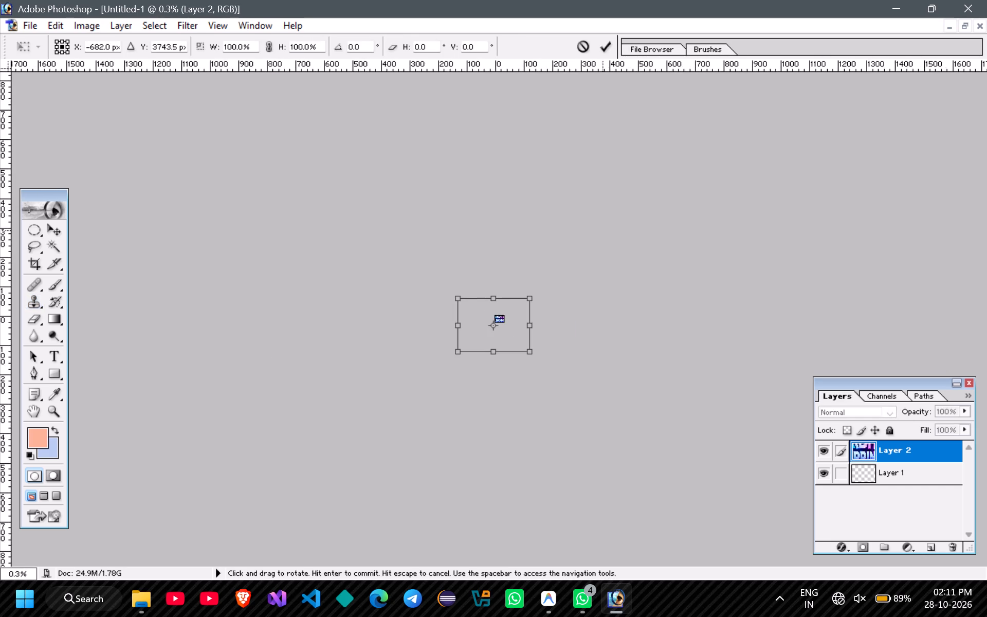
pyautogui.moveTo(455, 296); pyautogui.dragTo(501, 318)
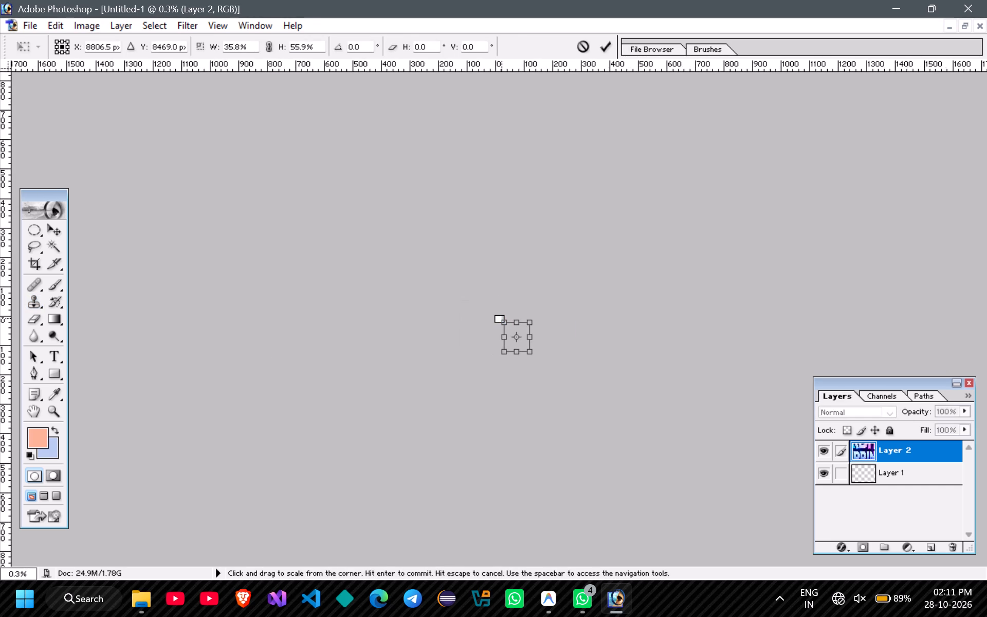
pyautogui.moveTo(501, 318); pyautogui.dragTo(495, 313)
# Scale the poster layer's width to about 11.9% so its right edge meets the canvas edge.
pyautogui.hotkey('ctrl', '=')
pyautogui.hotkey('ctrl', '=')
pyautogui.hotkey('ctrl', '=')
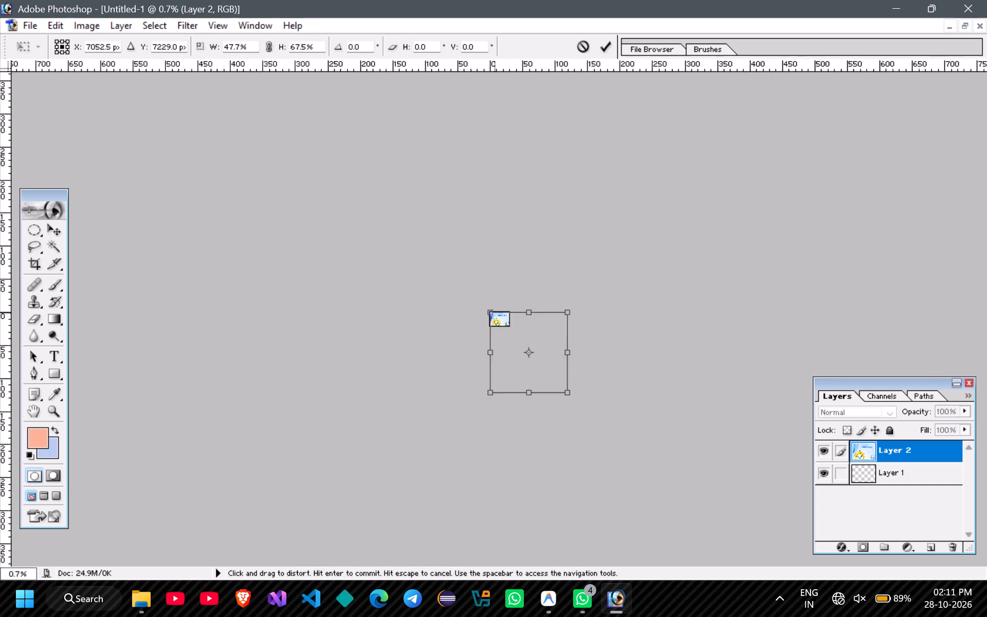
pyautogui.hotkey('ctrl', '=')
pyautogui.hotkey('ctrl', '=')
pyautogui.hotkey('ctrl', '=')
pyautogui.hotkey('ctrl', '=')
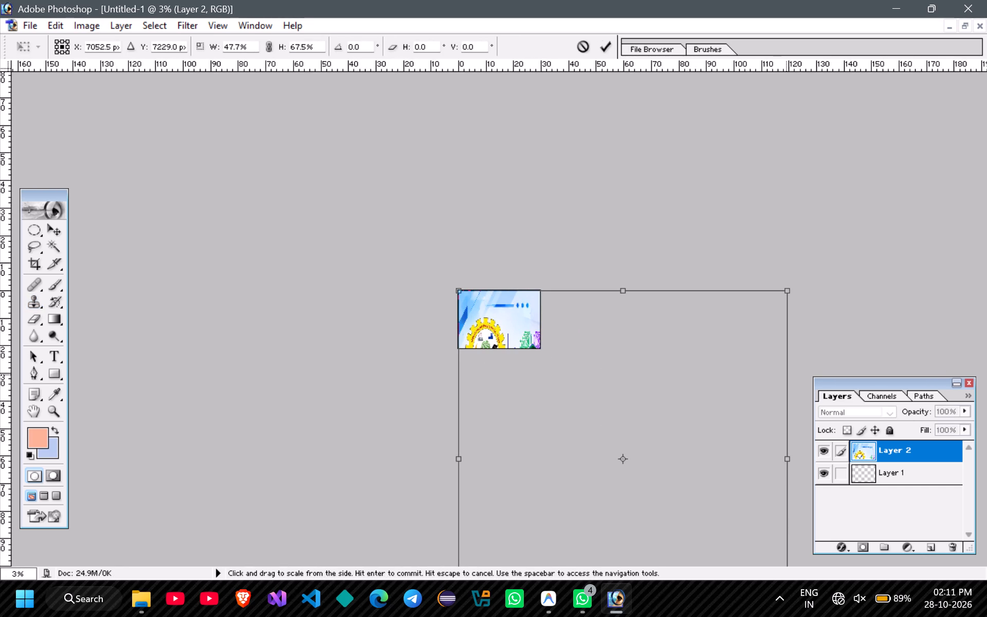
pyautogui.moveTo(787, 374); pyautogui.dragTo(537, 340)
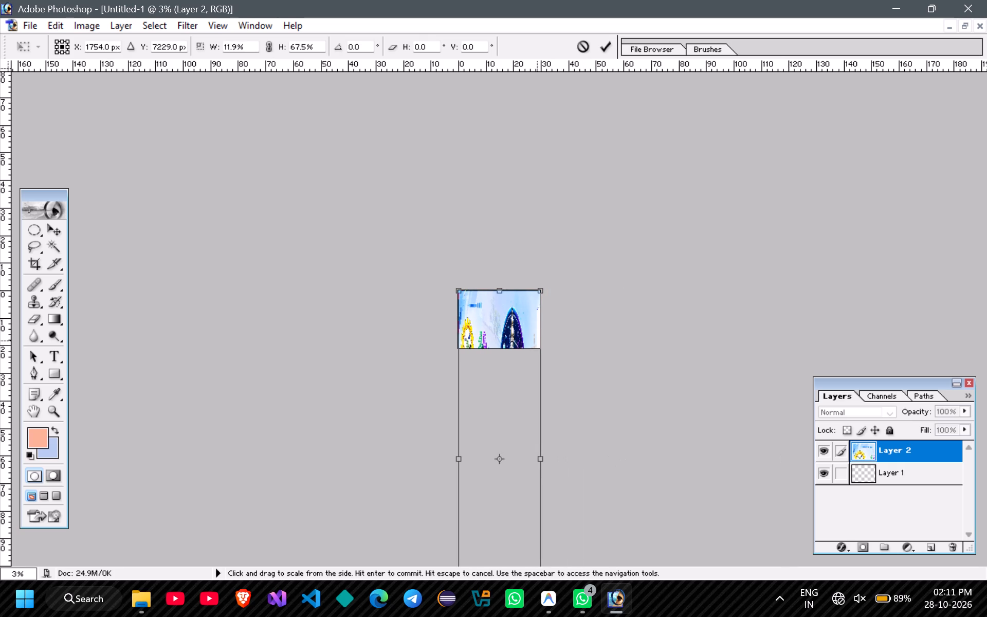
# Scale the poster layer's height to about 11.6% so it reaches the canvas's bottom edge, and apply the transform.
pyautogui.moveTo(520, 293); pyautogui.dragTo(535, 456)
pyautogui.moveTo(517, 496); pyautogui.dragTo(521, 333)
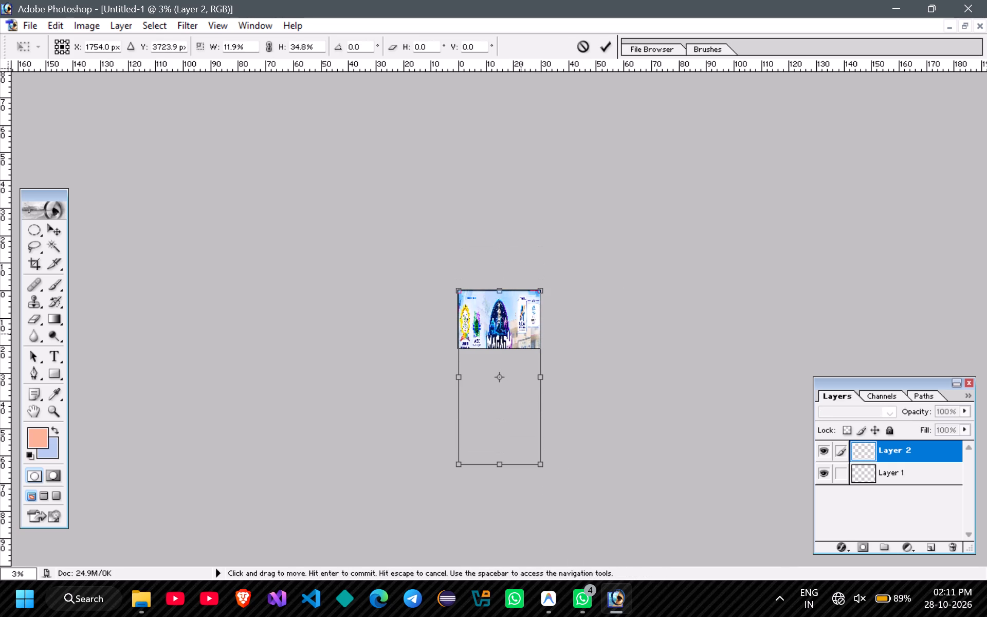
pyautogui.moveTo(503, 473); pyautogui.dragTo(518, 347)
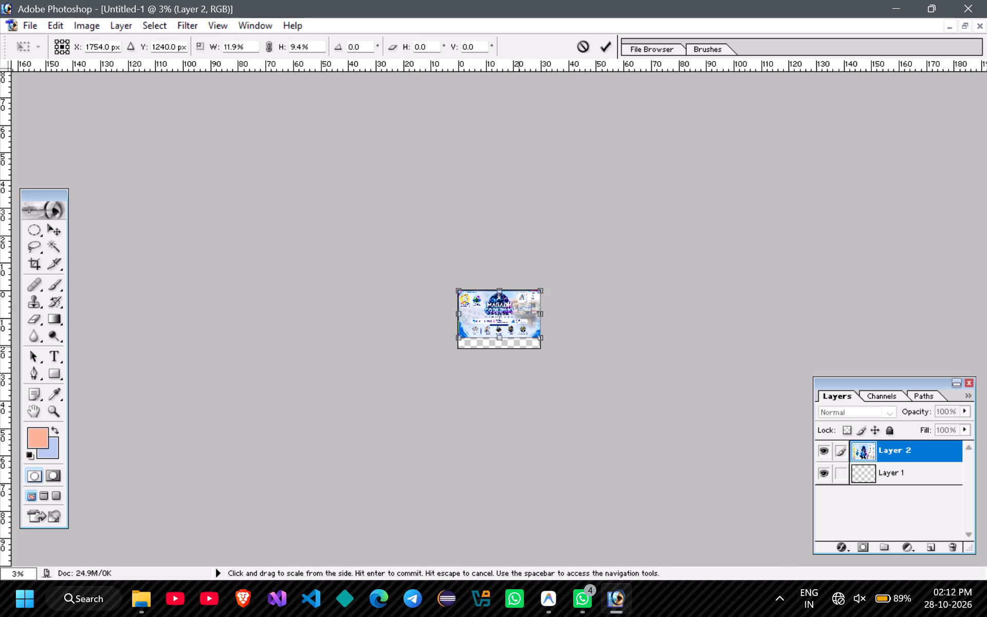
pyautogui.moveTo(518, 347); pyautogui.dragTo(522, 354)
pyautogui.hotkey('ctrl', '=')
pyautogui.hotkey('ctrl', '=')
pyautogui.hotkey('ctrl', '=')
pyautogui.hotkey('ctrl', '=')
pyautogui.hotkey('ctrl', '=')
pyautogui.hotkey('ctrl', '=')
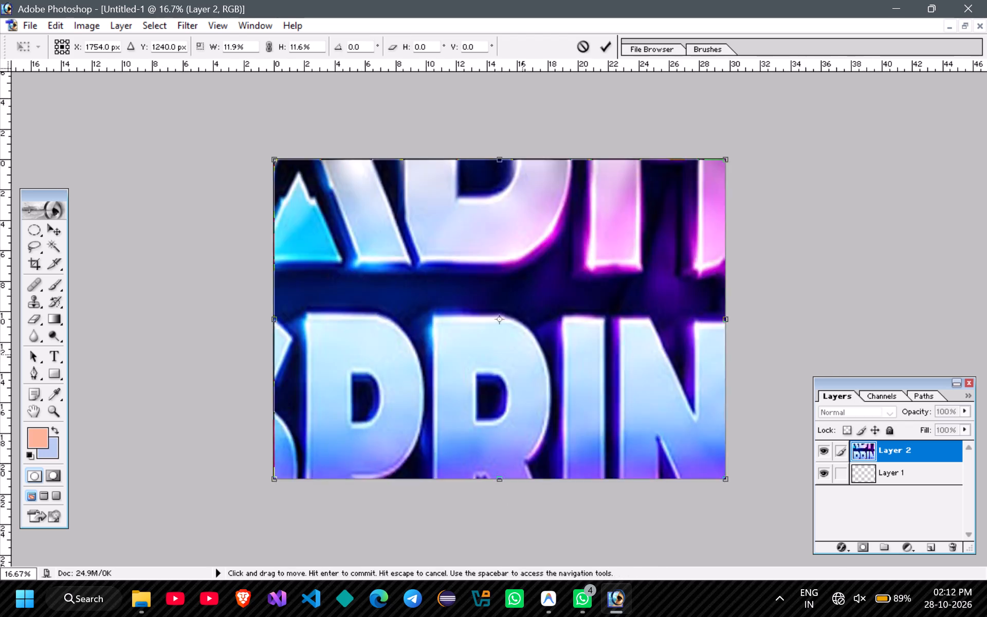
pyautogui.hotkey('ctrl', '=')
pyautogui.hotkey('ctrl', '-')
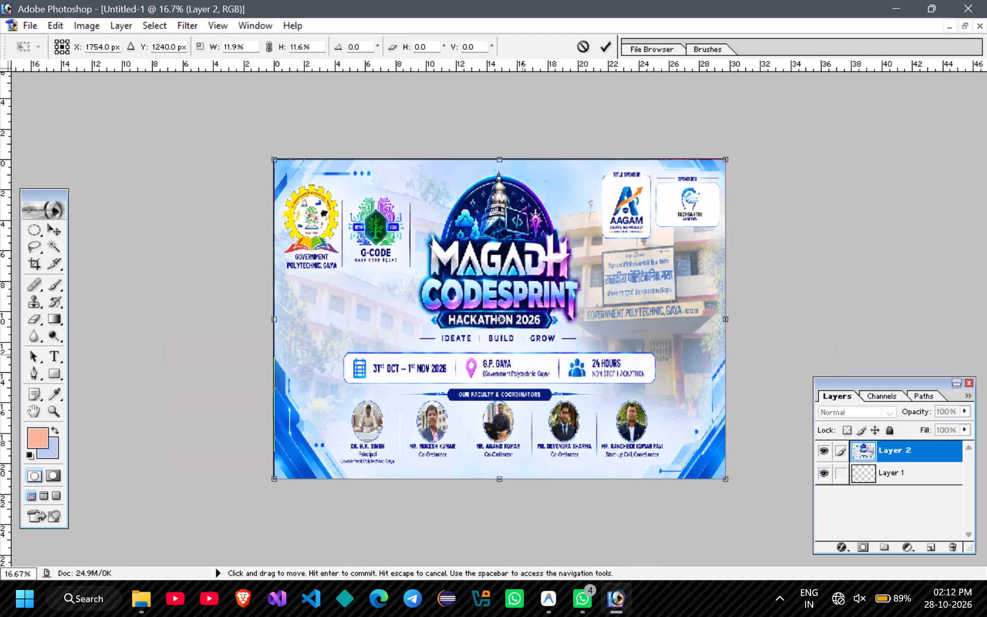
pyautogui.press('Return')
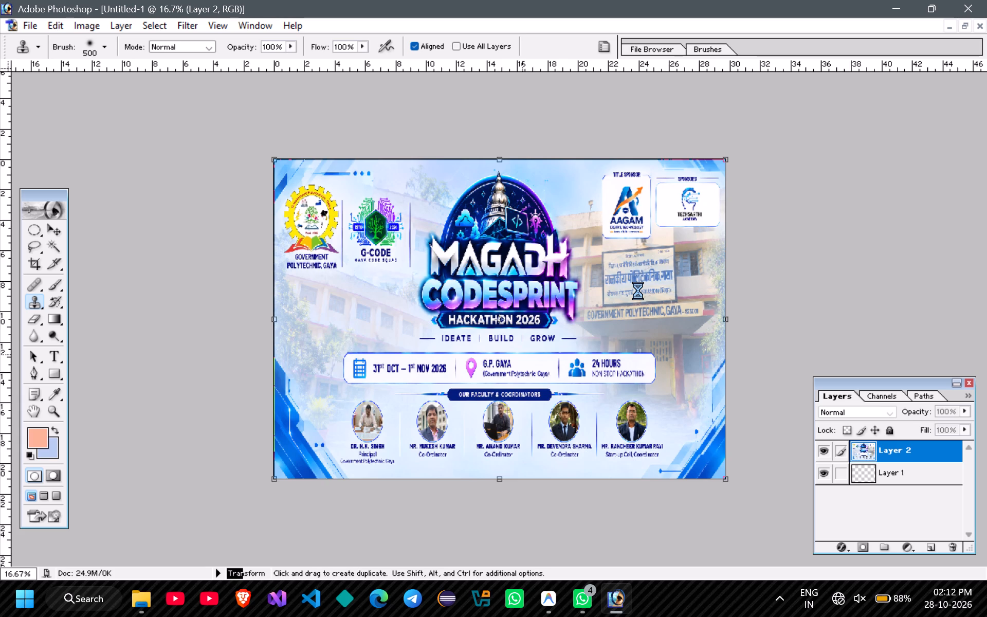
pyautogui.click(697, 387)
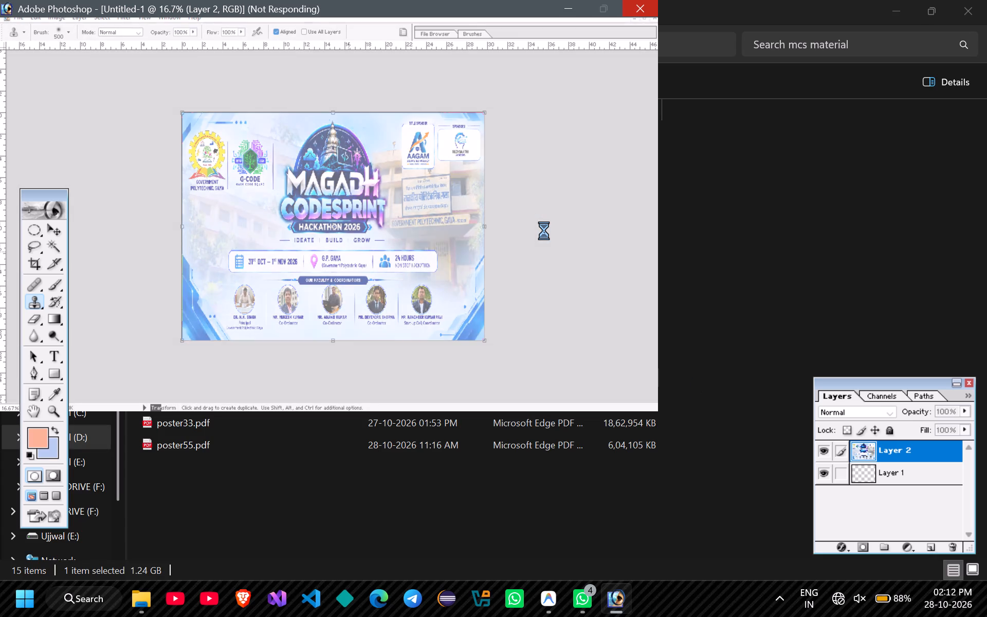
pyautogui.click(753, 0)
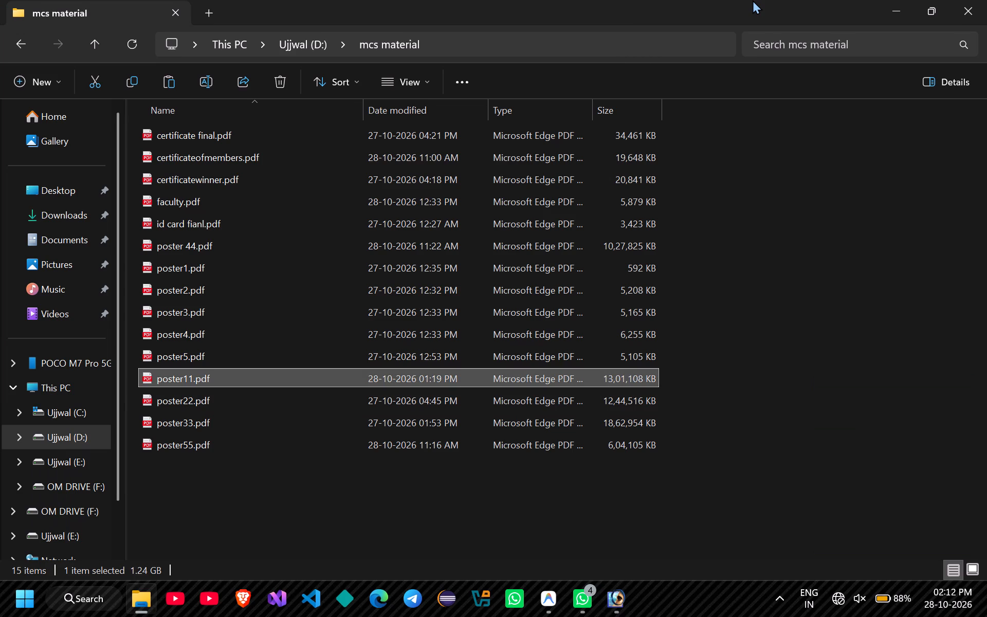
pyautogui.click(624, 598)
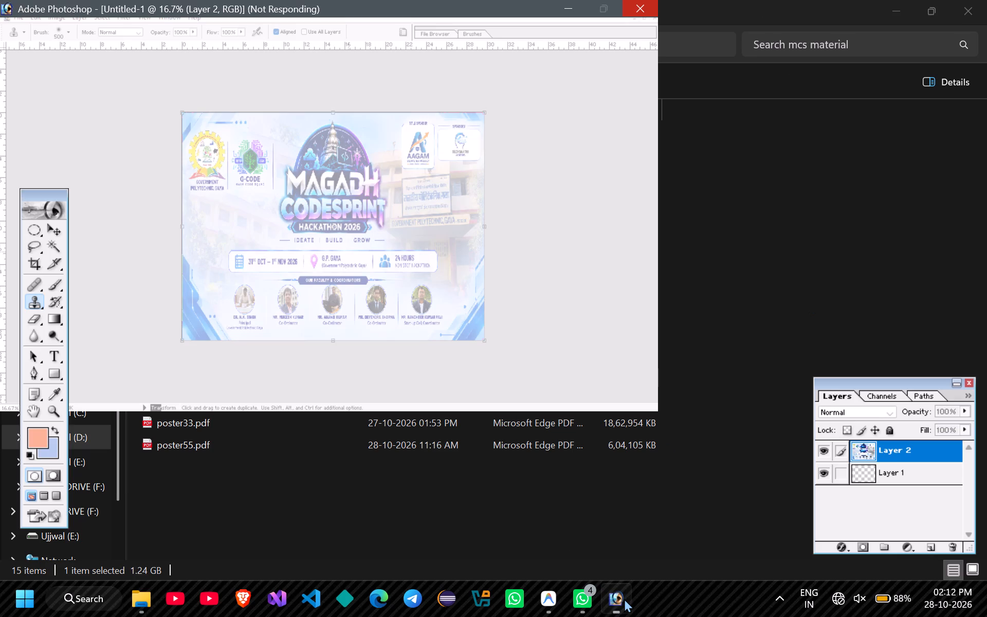
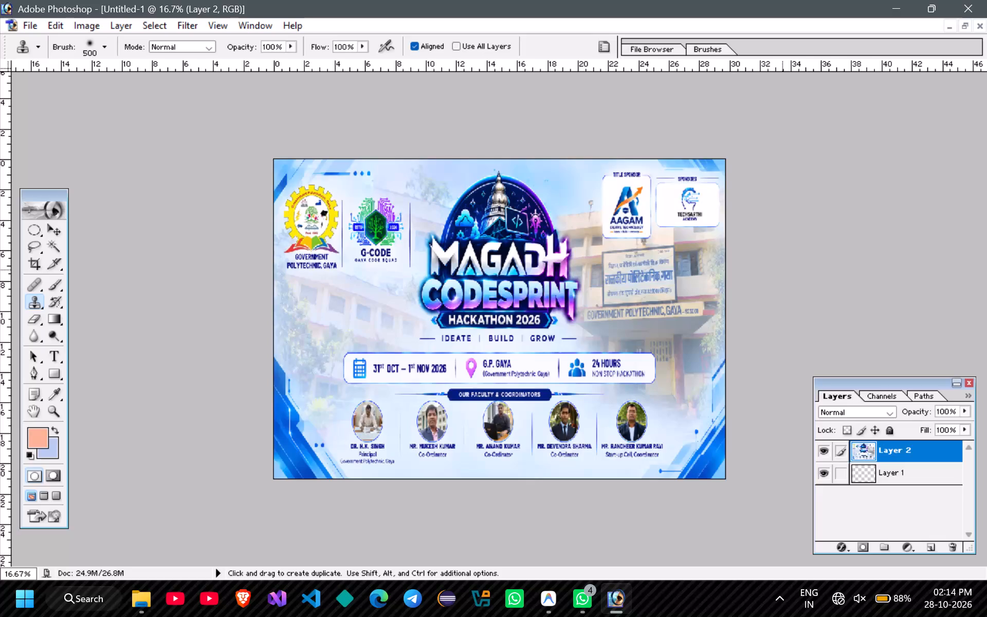
# Check the A4 document's width and height in inches in Image Size, without resizing it.
pyautogui.hotkey('alt', 'i')
pyautogui.hotkey('alt', 'i')
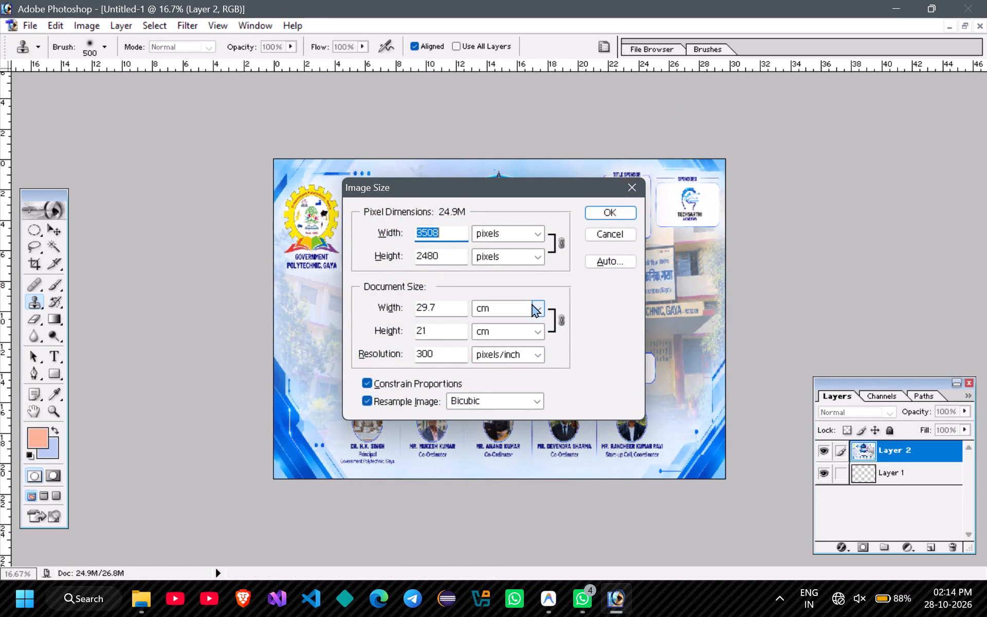
pyautogui.moveTo(532, 303); pyautogui.dragTo(519, 337)
pyautogui.click(519, 337)
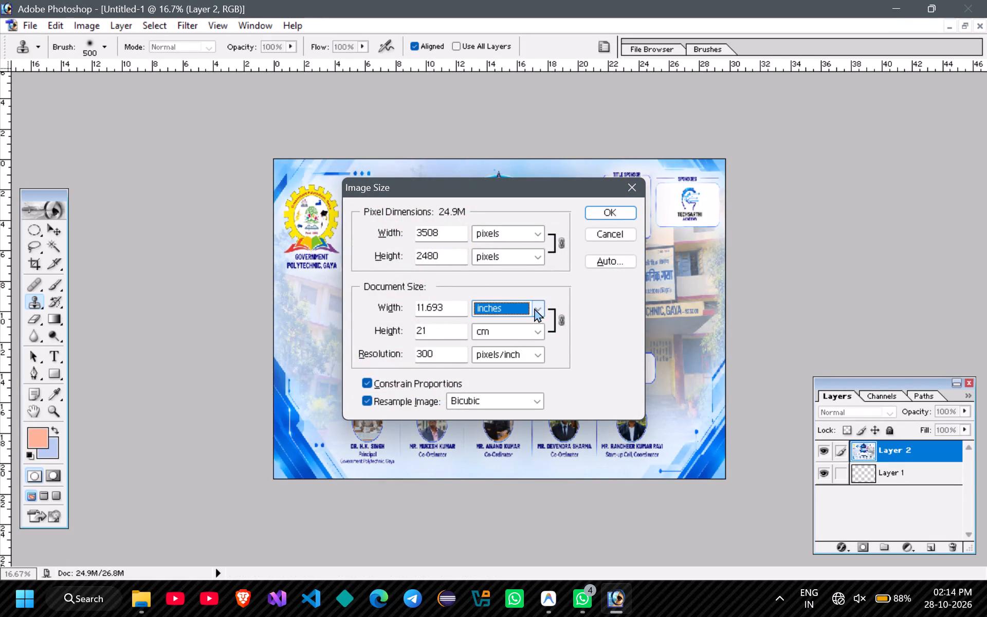
pyautogui.click(528, 333)
pyautogui.click(514, 360)
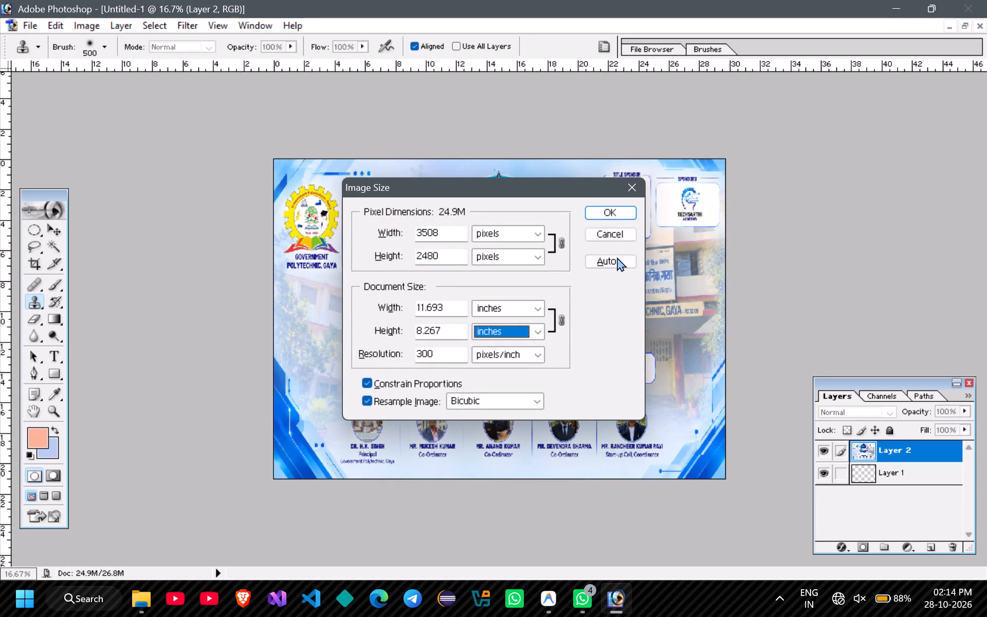
pyautogui.click(618, 234)
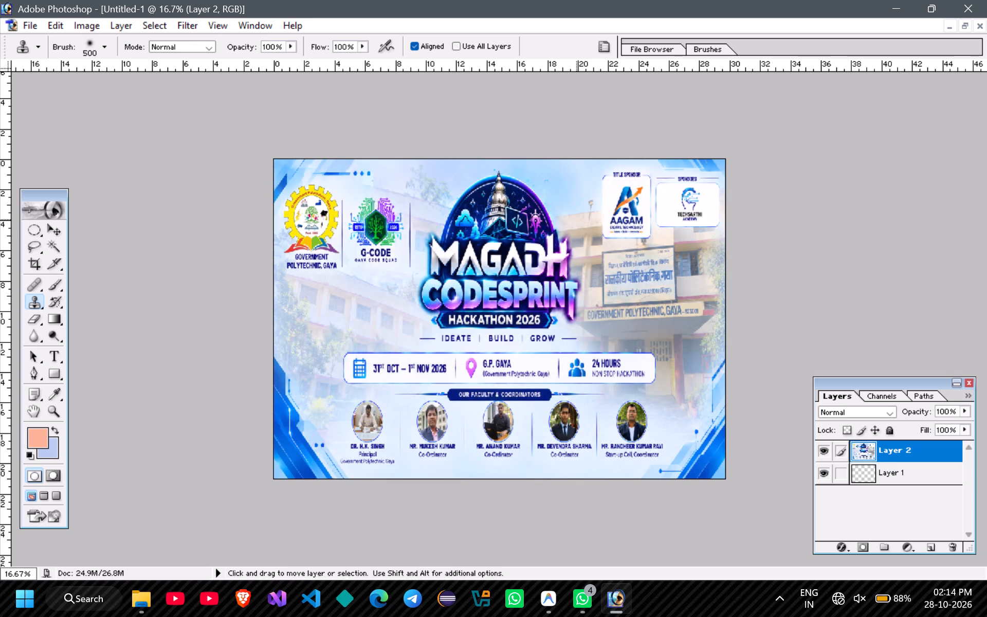
# Start saving the A4 poster as a new file and create a folder named Preview inside Final Hackathon on OM DRIVE (F:).
pyautogui.hotkey('ctrl', 'shift', 's')
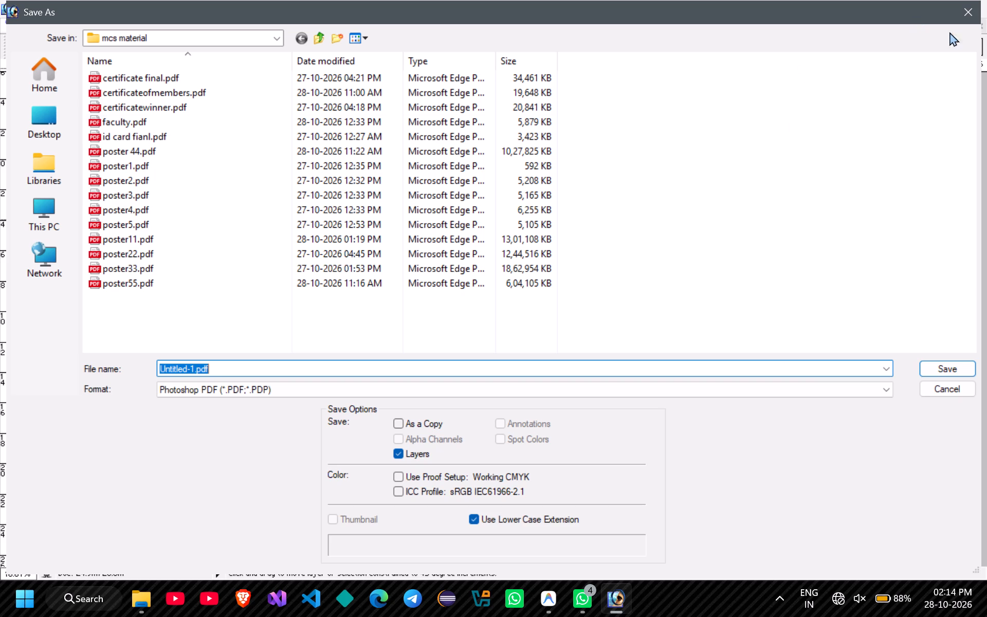
pyautogui.click(50, 222)
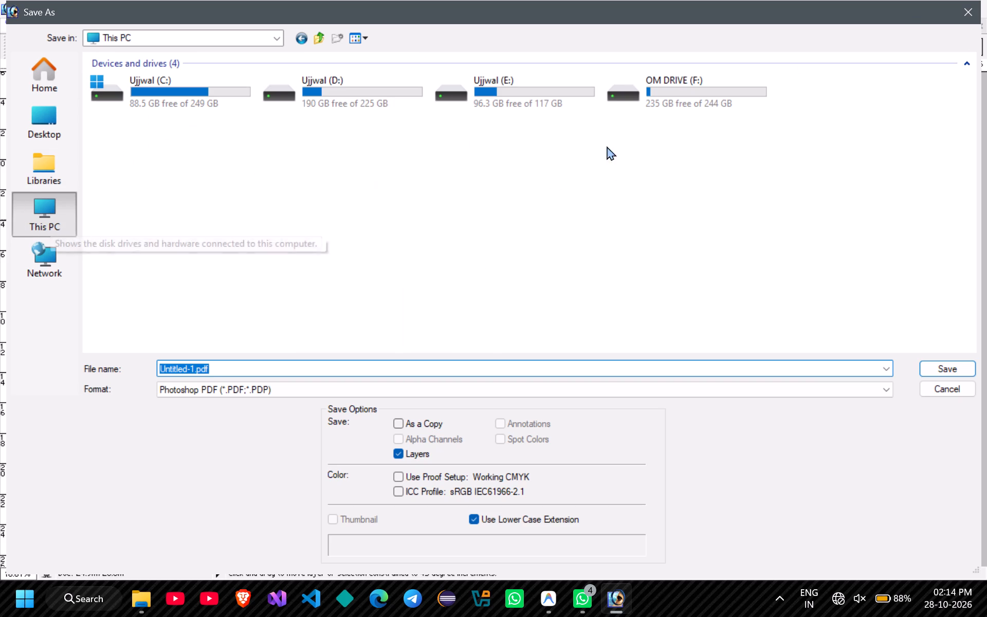
pyautogui.doubleClick(678, 97)
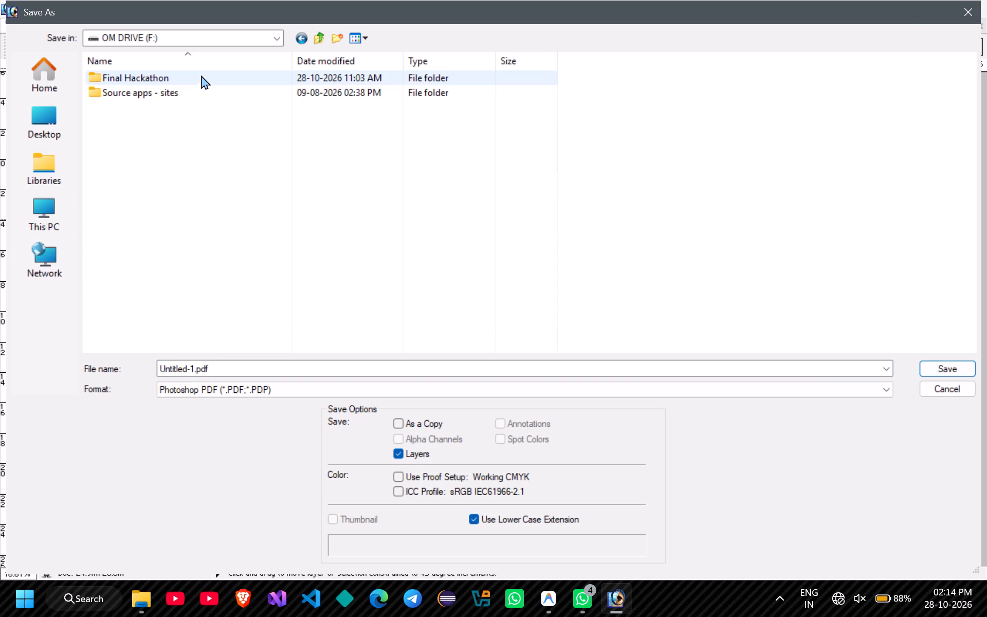
pyautogui.doubleClick(201, 77)
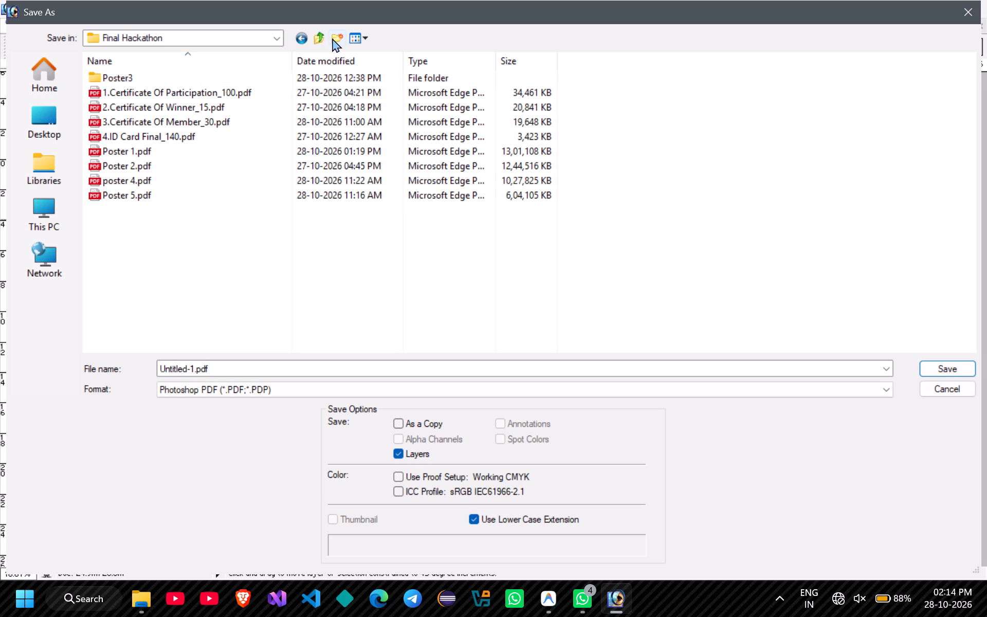
pyautogui.click(332, 38)
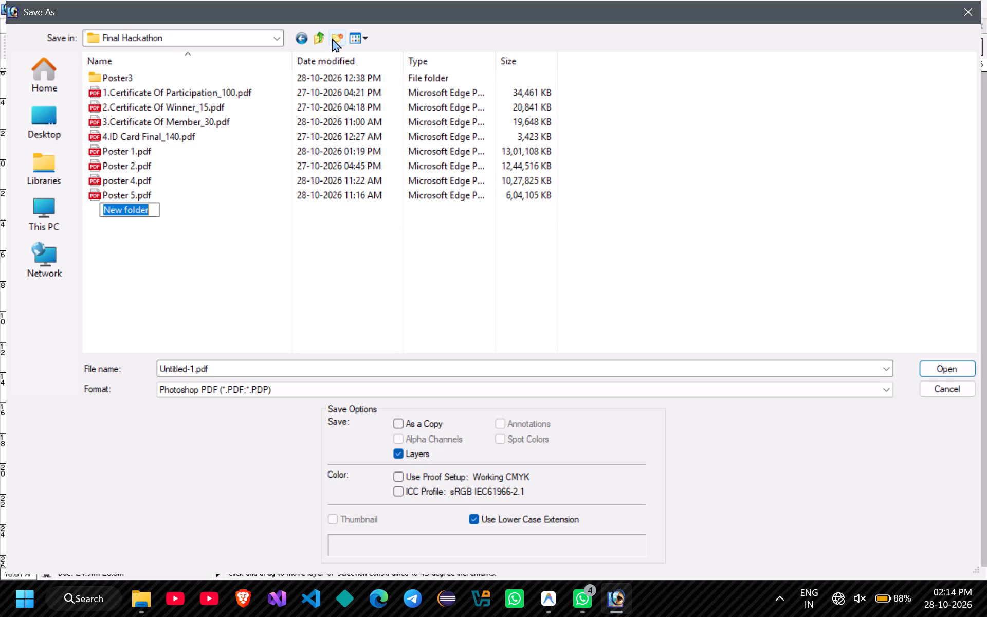
pyautogui.write('pREVIEW')
pyautogui.press('Return')
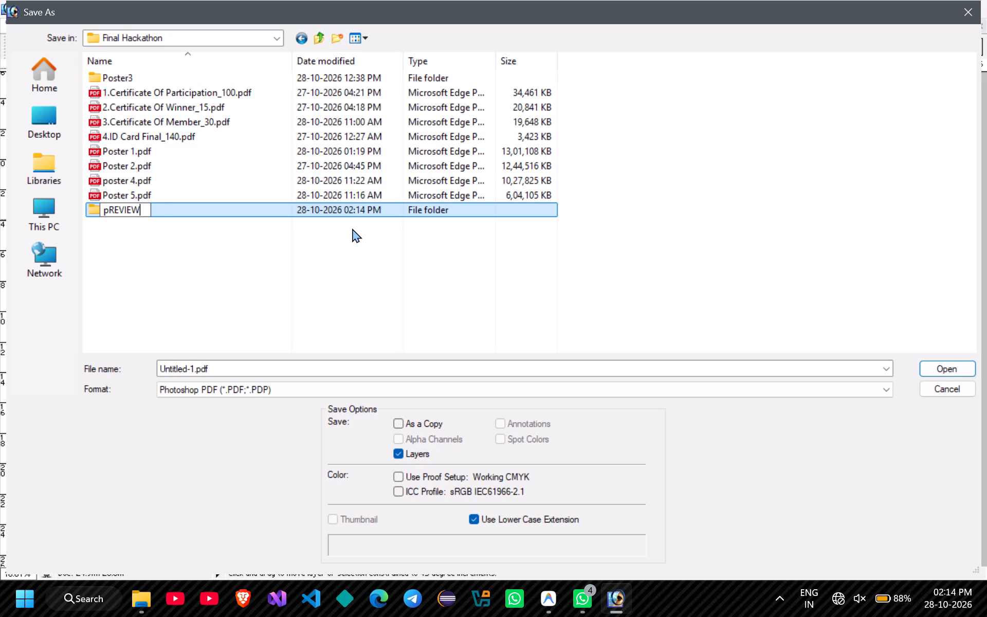
pyautogui.press('F2')
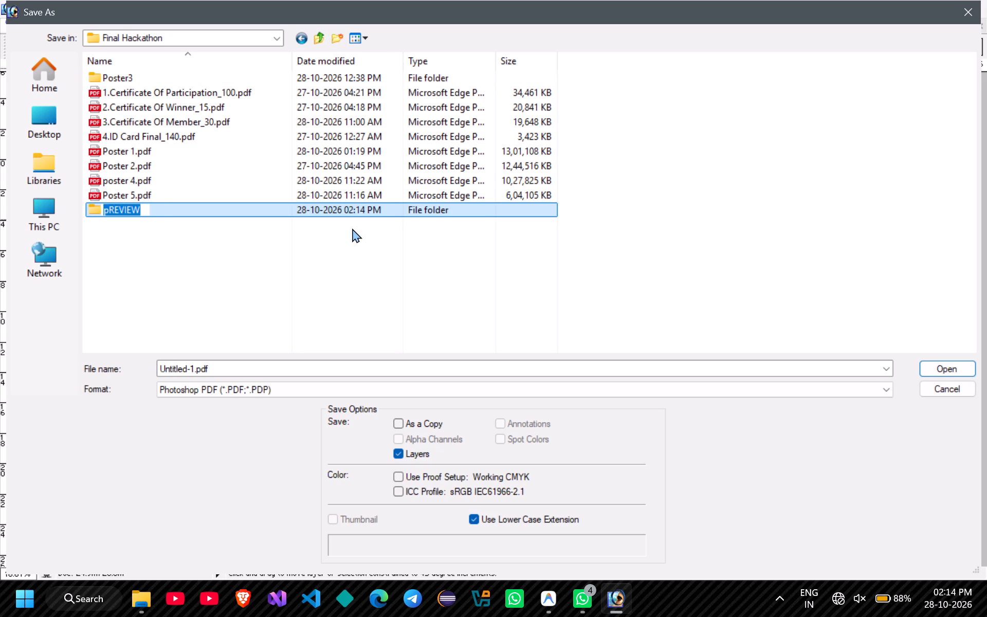
pyautogui.write('Preview')
pyautogui.press('Return')
pyautogui.press('Return')
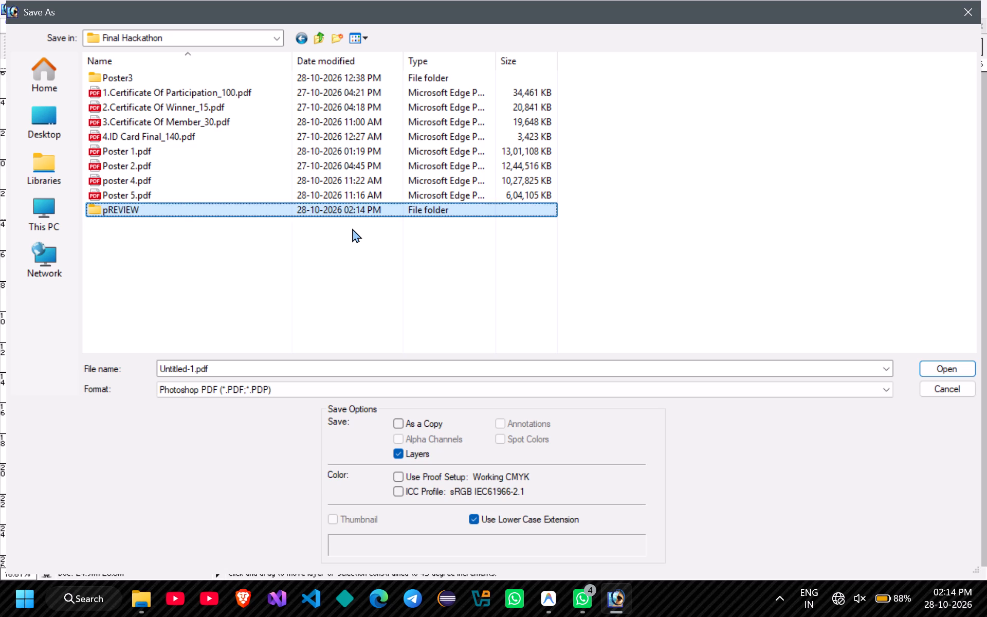
# Save the document in the new preview folder as Photoshop PDF named Poster 1, with JPEG encoding at Medium quality 6.
pyautogui.click(288, 373)
pyautogui.write('post')
pyautogui.hotkey('ctrl', 'BackSpace')
pyautogui.write('Poster 1')
pyautogui.press('Return')
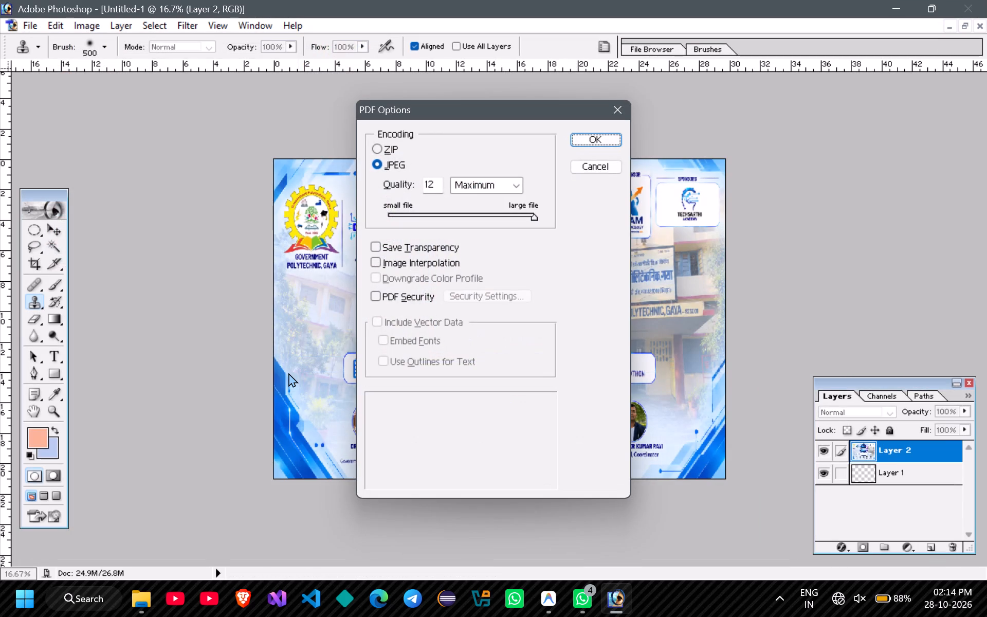
pyautogui.click(464, 213)
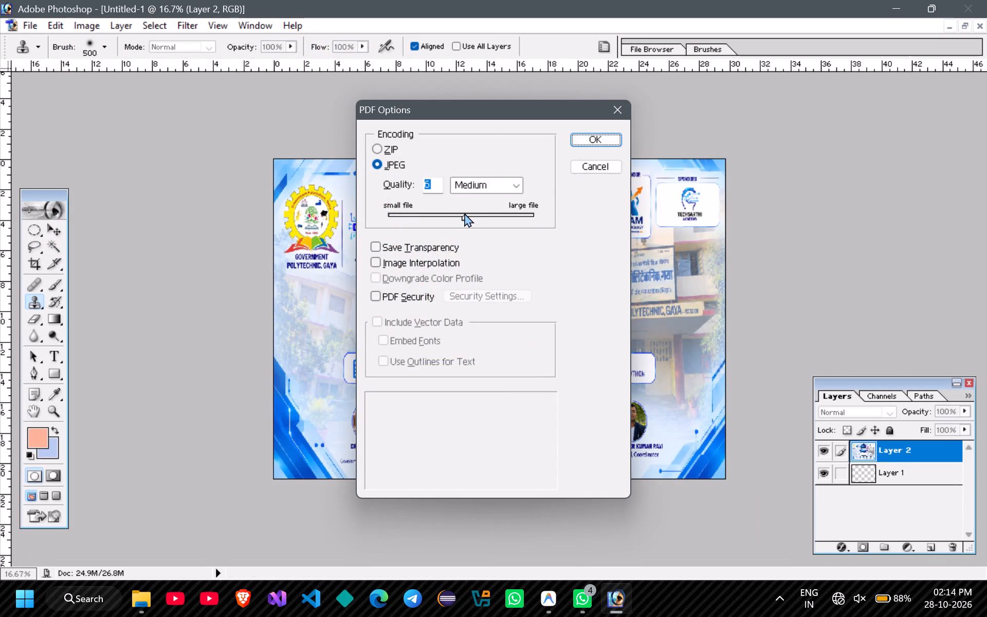
pyautogui.press('Return')
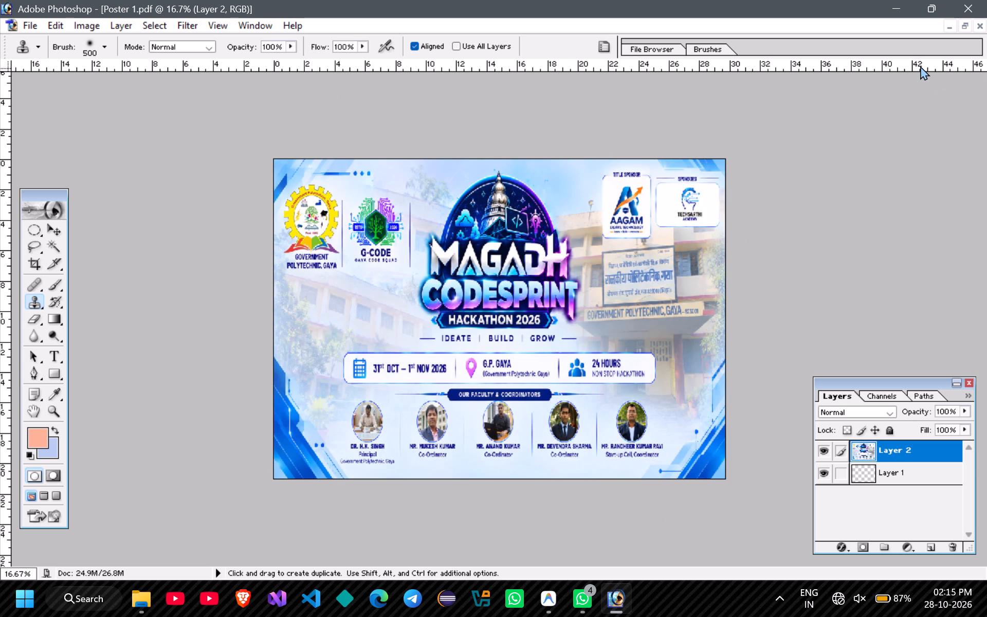
# Restore the document windows to floating and close the original poster11.pdf, keeping Poster 1.pdf open.
pyautogui.click(966, 34)
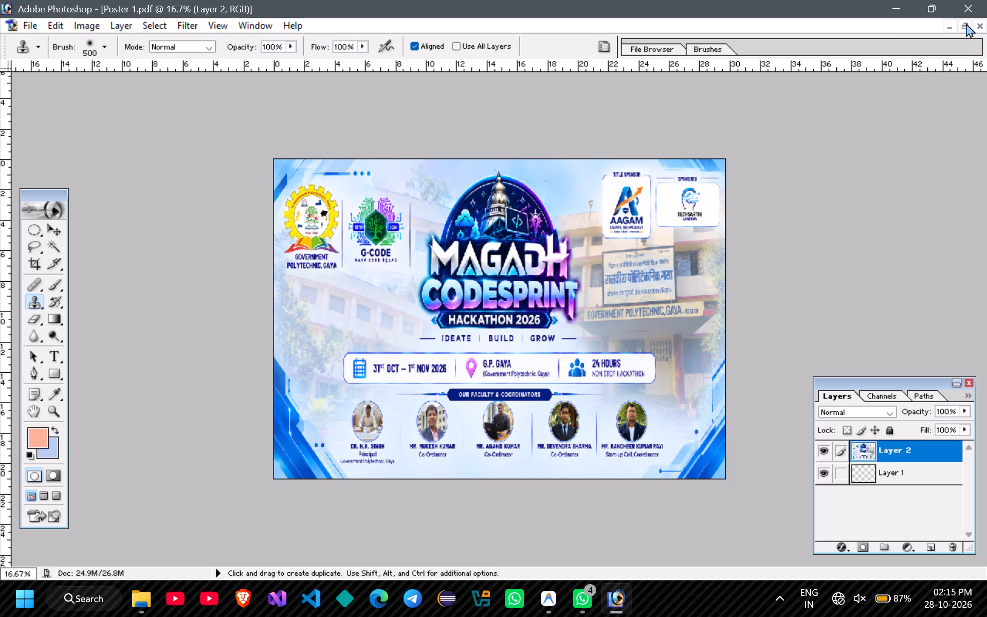
pyautogui.click(966, 23)
pyautogui.keyDown('ctrl'); pyautogui.click(459, 137); pyautogui.keyUp('ctrl')
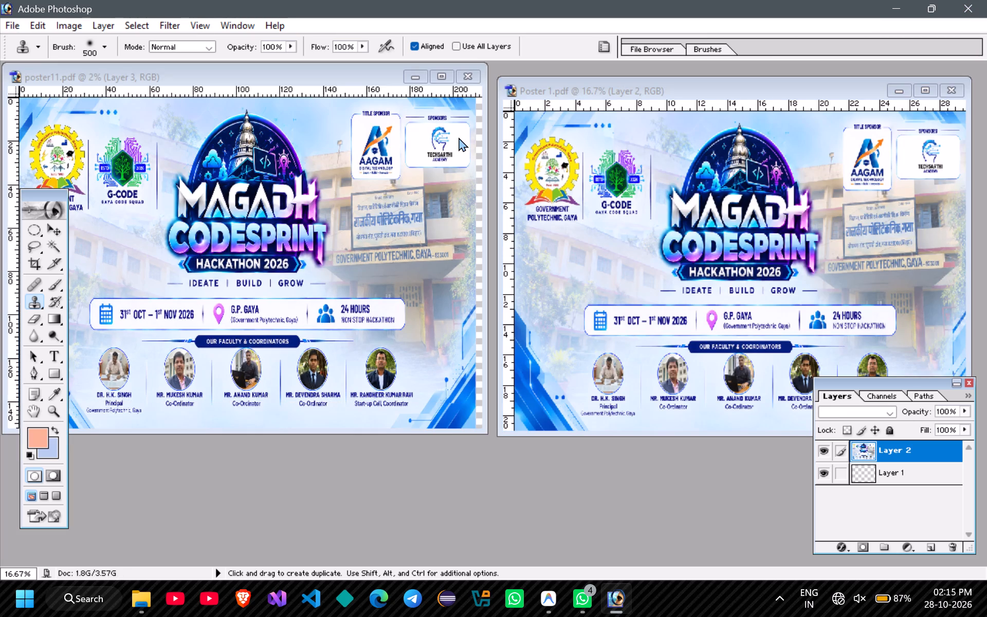
pyautogui.click(472, 78)
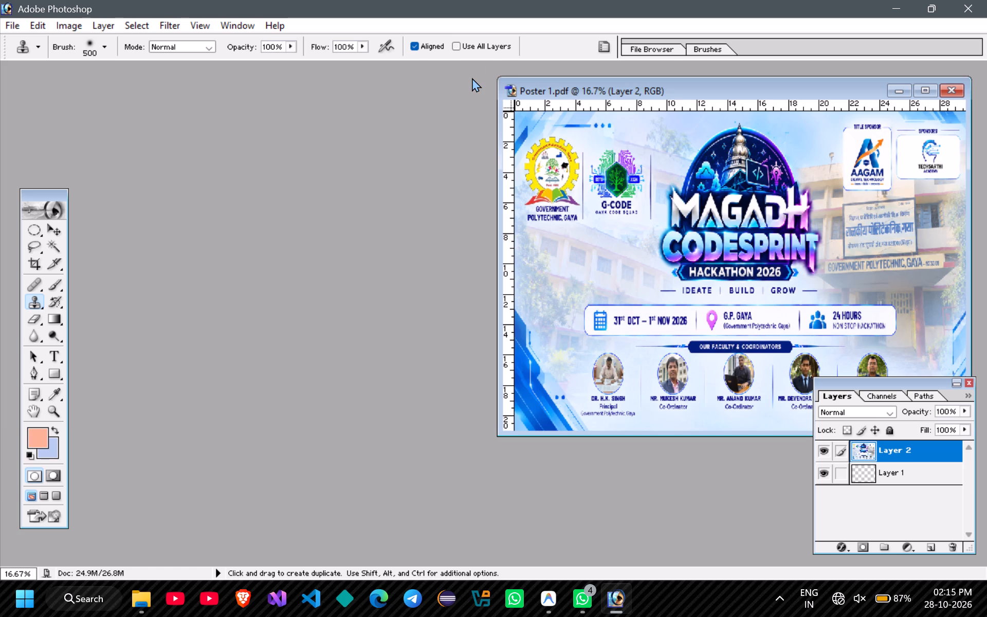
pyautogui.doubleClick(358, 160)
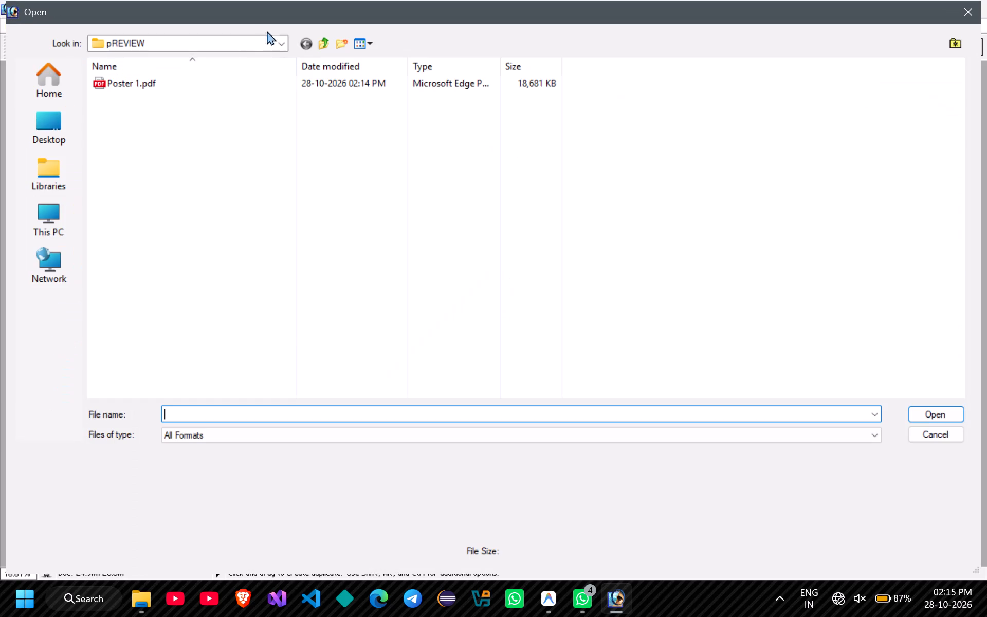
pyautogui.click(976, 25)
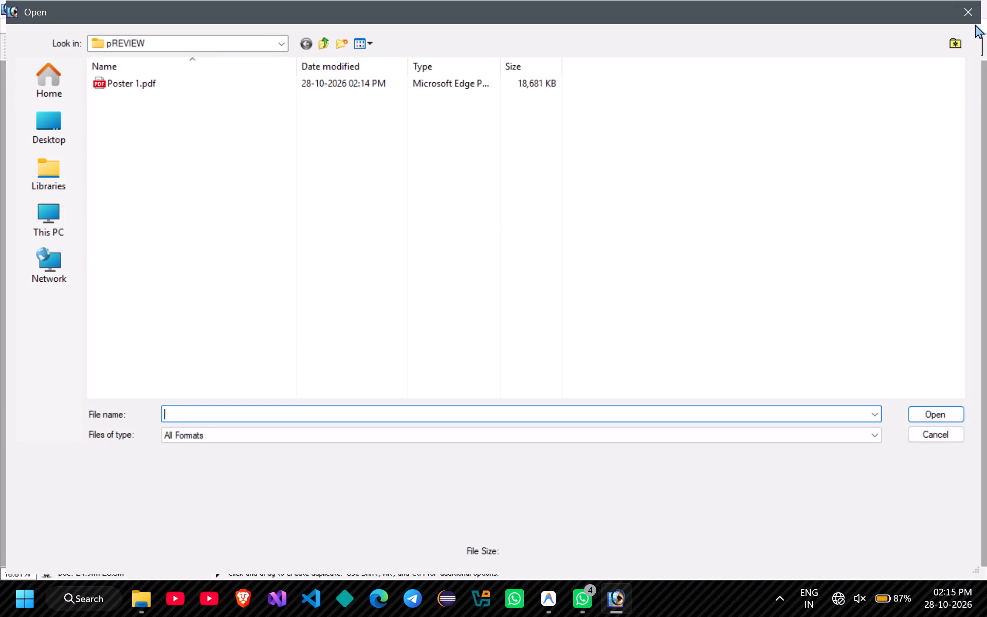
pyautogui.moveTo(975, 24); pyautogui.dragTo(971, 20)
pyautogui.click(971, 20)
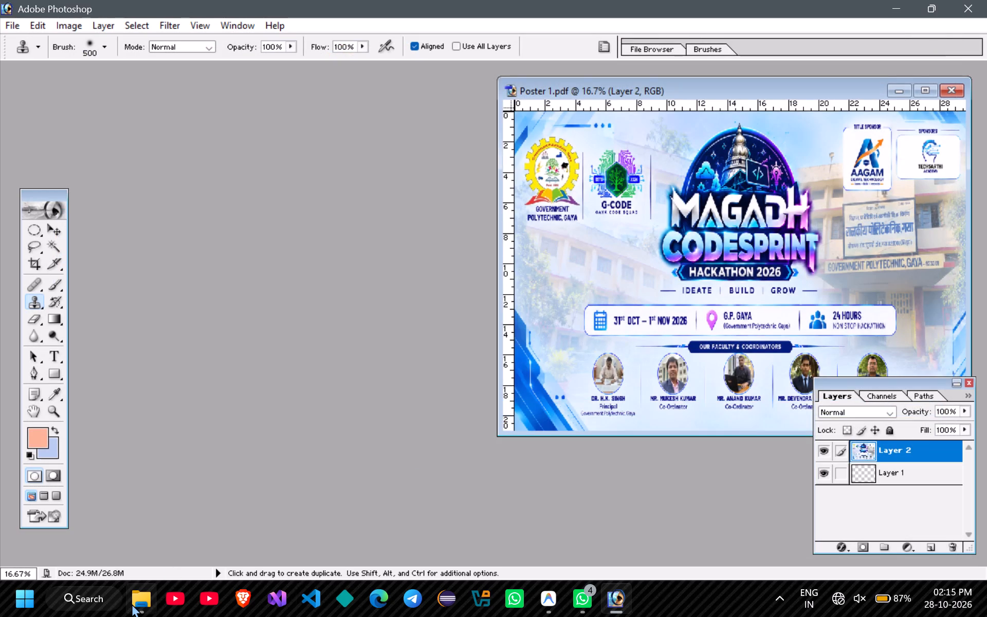
# Switch to File Explorer and open poster22.pdf from the mcs material folder in Photoshop.
pyautogui.click(132, 604)
pyautogui.click(197, 397)
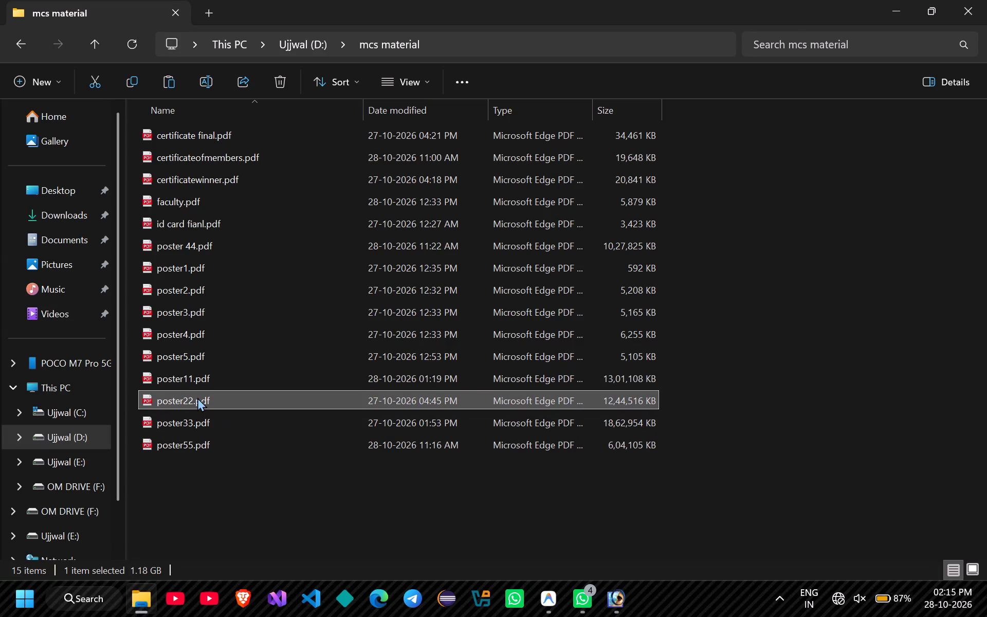
pyautogui.moveTo(197, 397); pyautogui.dragTo(617, 584)
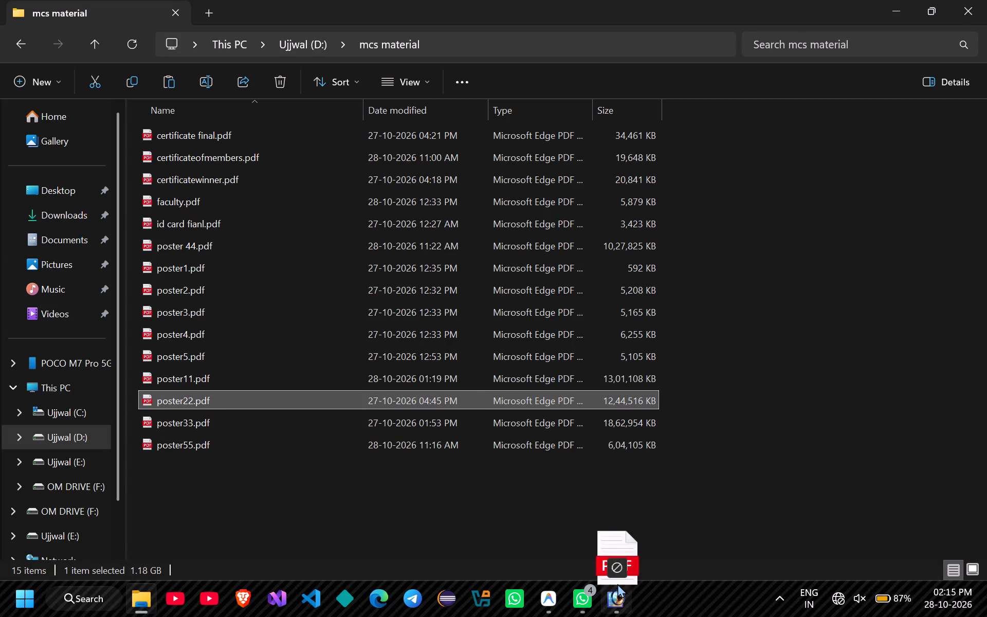
pyautogui.moveTo(617, 584); pyautogui.dragTo(364, 376)
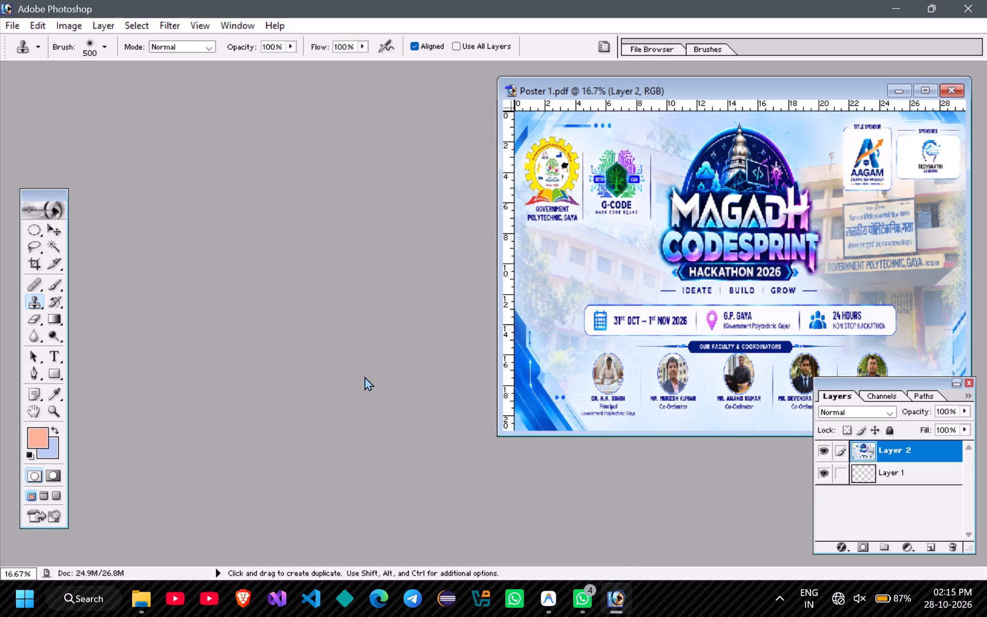
pyautogui.click(359, 282)
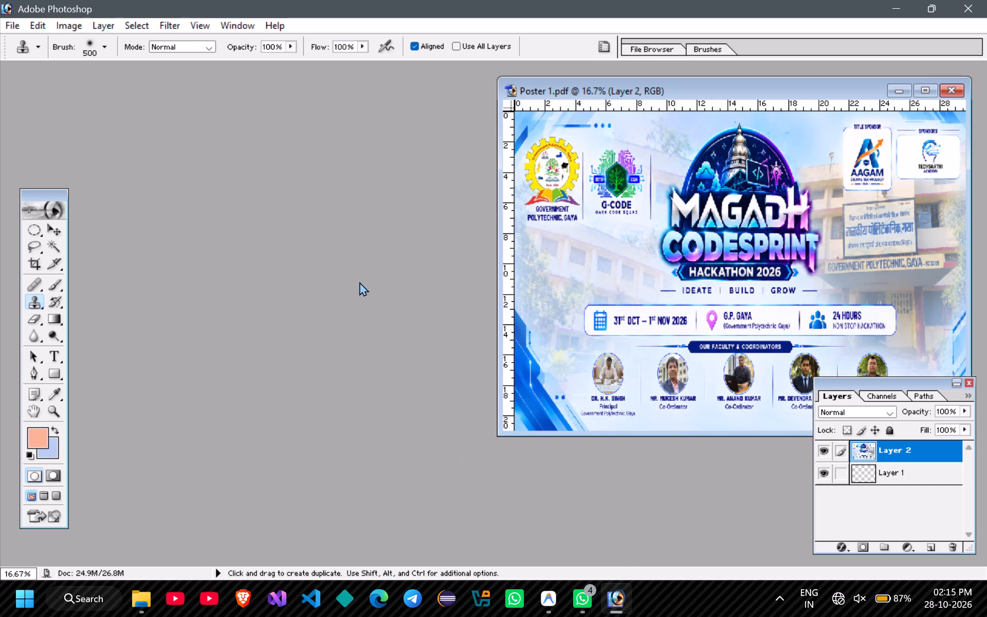
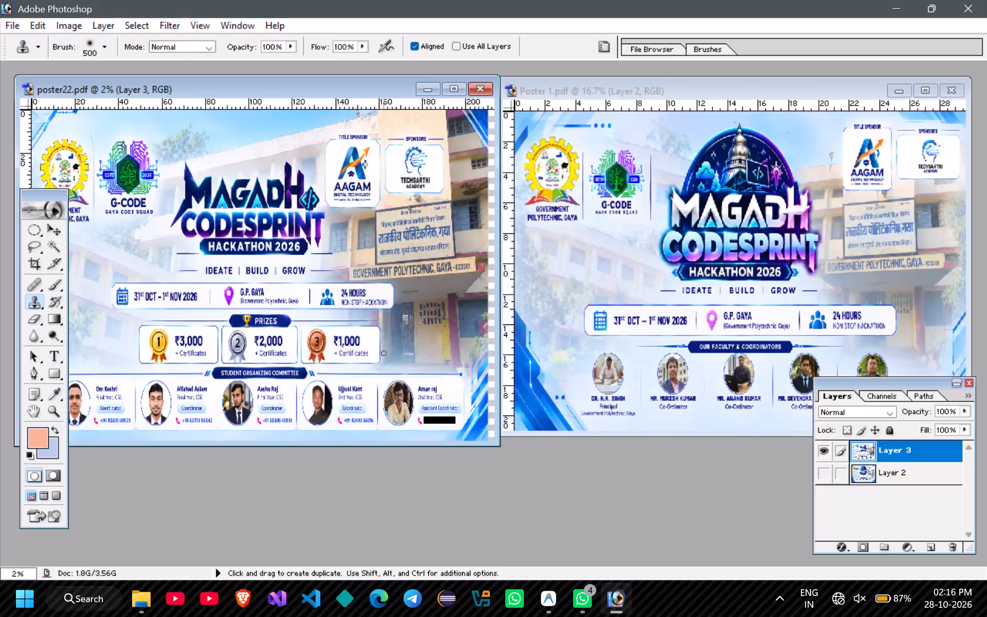
# Hide Layer 2 in Poster 1.pdf and copy the visible poster layer from poster22.pdf into that document.
pyautogui.keyDown('ctrl'); pyautogui.click(663, 325); pyautogui.keyUp('ctrl')
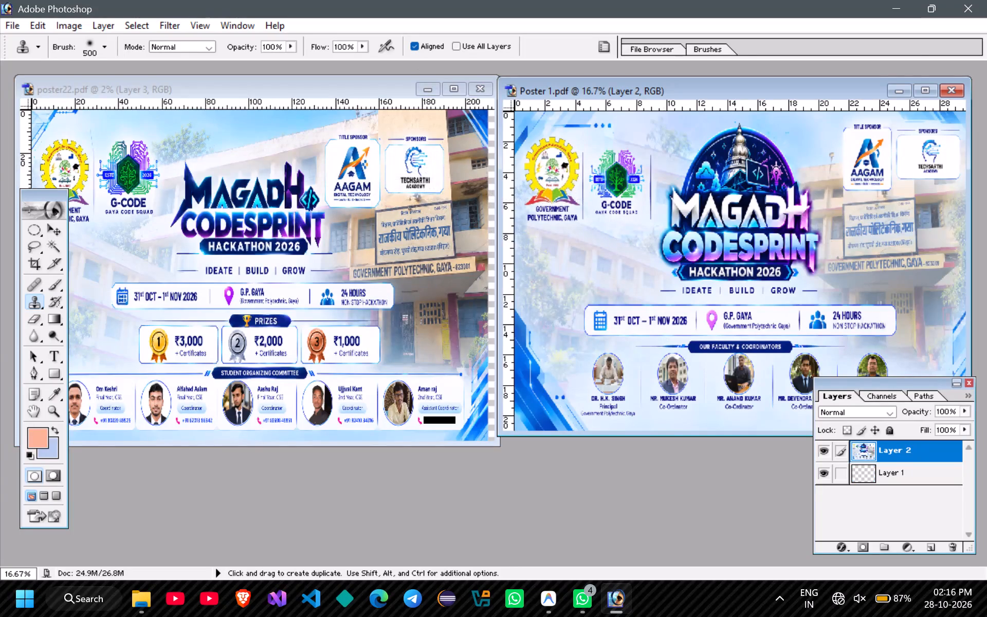
pyautogui.click(825, 449)
pyautogui.keyDown('ctrl'); pyautogui.click(405, 321); pyautogui.keyUp('ctrl')
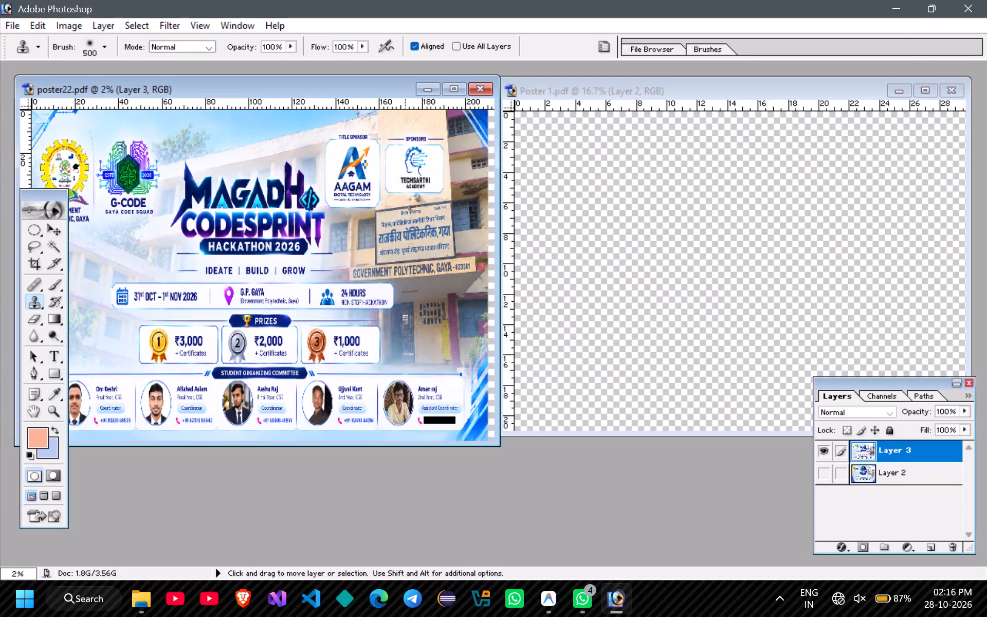
pyautogui.keyDown('ctrl'); pyautogui.moveTo(405, 321); pyautogui.dragTo(624, 291); pyautogui.keyUp('ctrl')
# Maximize Poster 1.pdf and free-transform the copied poster layer, bringing its upper-left corner onto the page's upper-left corner.
pyautogui.keyDown('ctrl'); pyautogui.click(929, 89); pyautogui.keyUp('ctrl')
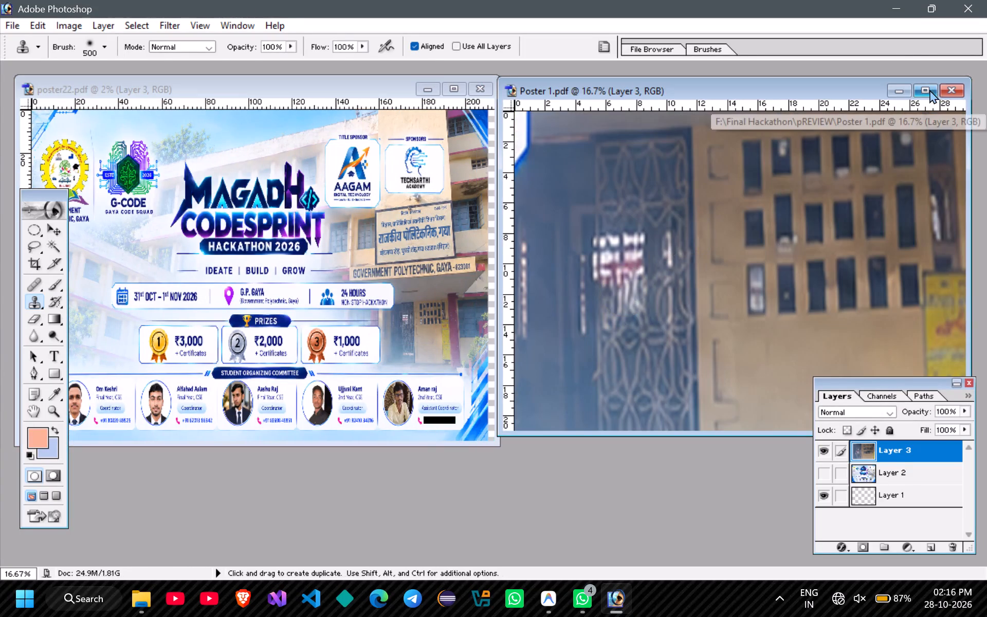
pyautogui.hotkey('ctrl', '-')
pyautogui.hotkey('ctrl', '-')
pyautogui.hotkey('ctrl', '-')
pyautogui.hotkey('ctrl', '-')
pyautogui.hotkey('ctrl', '-')
pyautogui.hotkey('ctrl', 't')
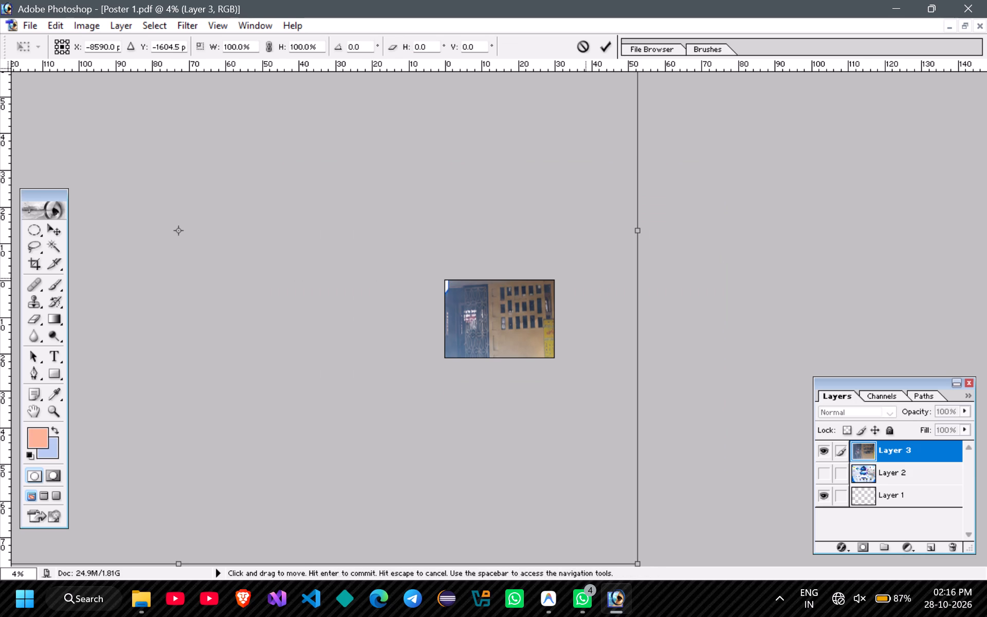
pyautogui.hotkey('ctrl', '-')
pyautogui.hotkey('ctrl', '-')
pyautogui.hotkey('ctrl', '-')
pyautogui.hotkey('ctrl', '-')
pyautogui.hotkey('ctrl', '-')
pyautogui.moveTo(363, 240); pyautogui.dragTo(514, 316)
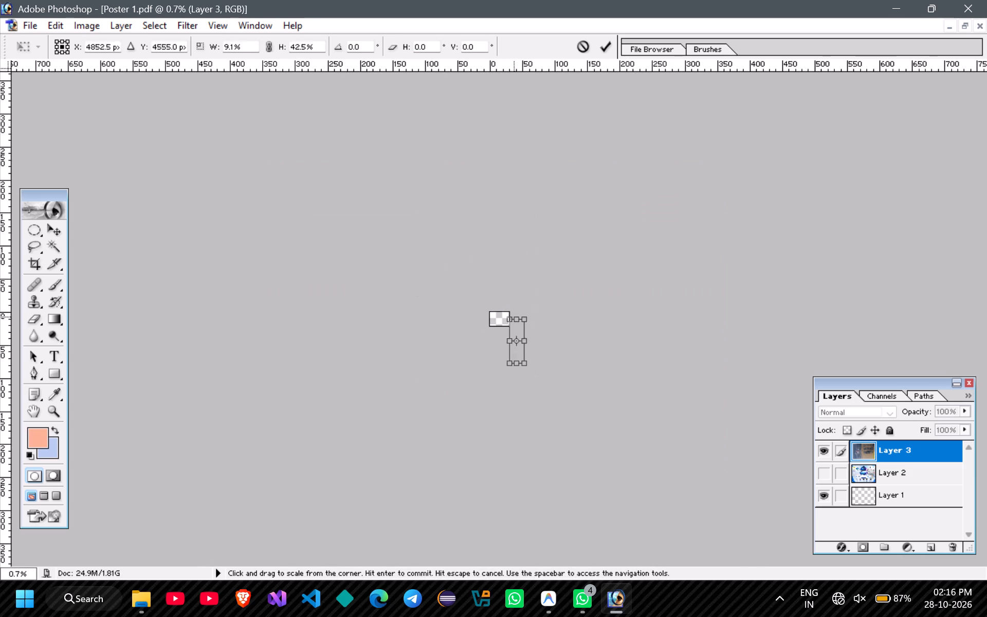
pyautogui.moveTo(514, 316); pyautogui.dragTo(489, 310)
# Bring the poster layer's right and bottom edges onto the page edges, reducing its width to about 11.9%, and apply the transform.
pyautogui.hotkey('ctrl', '=')
pyautogui.hotkey('ctrl', '=')
pyautogui.hotkey('ctrl', '=')
pyautogui.hotkey('ctrl', '=')
pyautogui.hotkey('ctrl', '=')
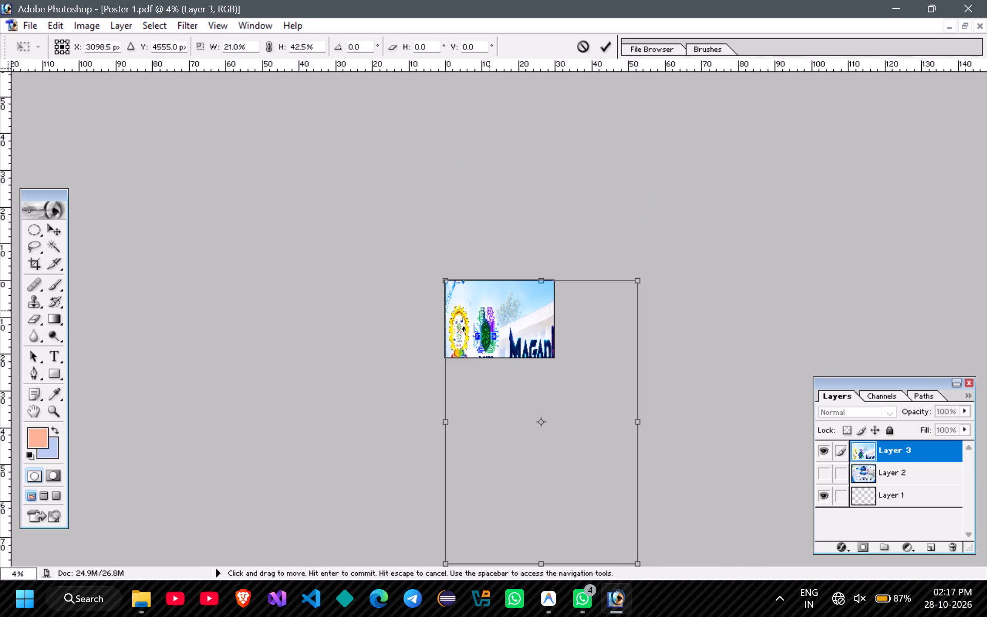
pyautogui.moveTo(646, 433); pyautogui.dragTo(619, 434)
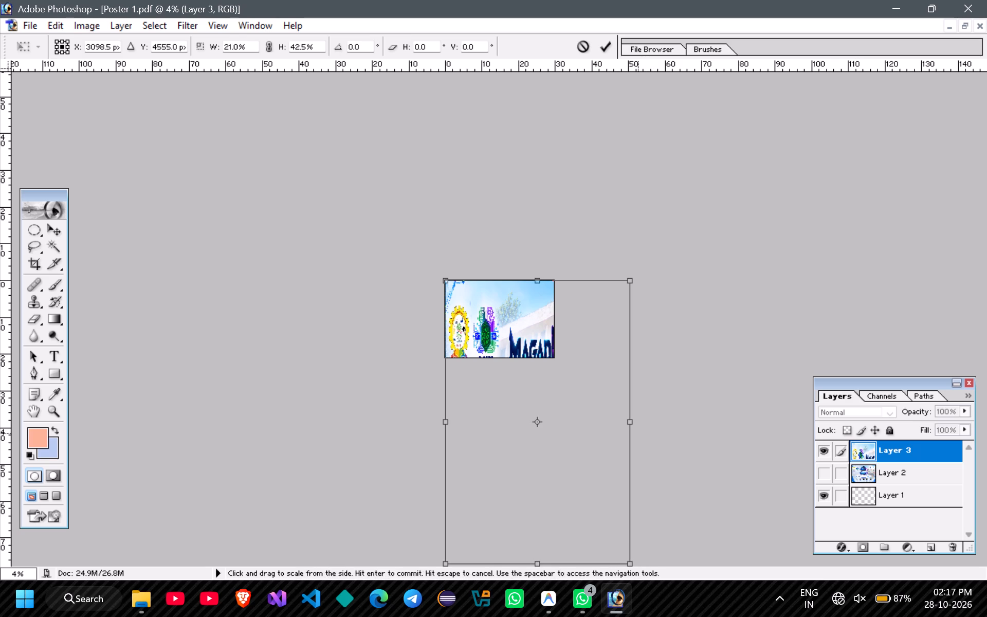
pyautogui.moveTo(619, 434); pyautogui.dragTo(566, 415)
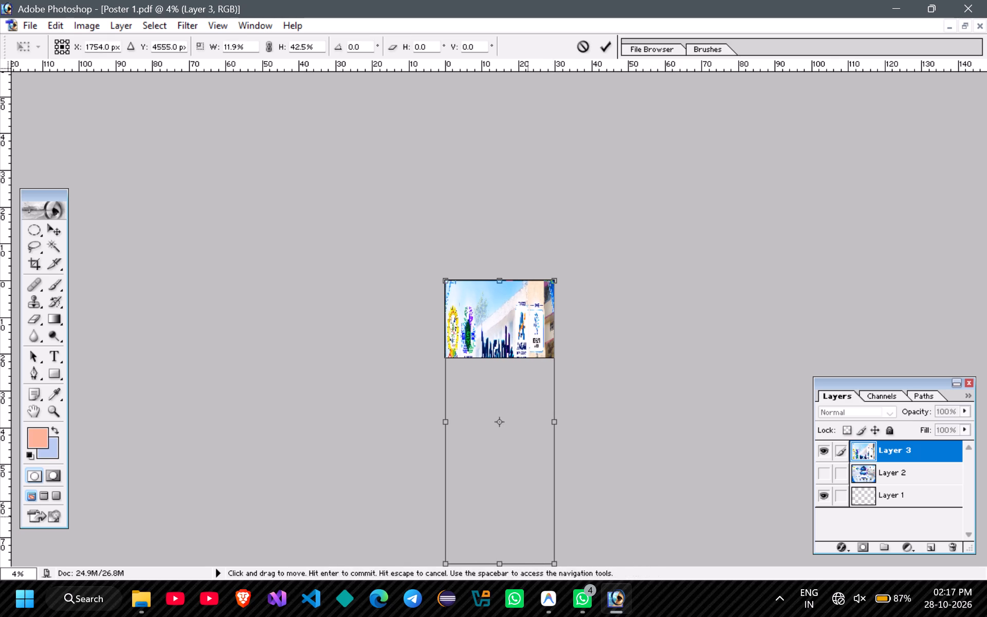
pyautogui.moveTo(501, 561); pyautogui.dragTo(518, 361)
pyautogui.press('Return')
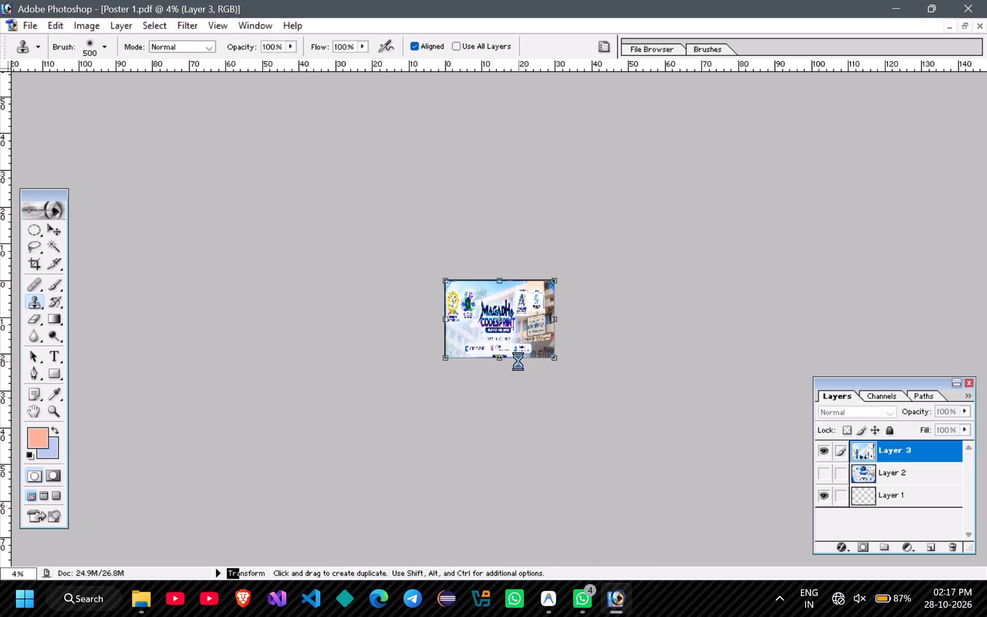
pyautogui.hotkey('ctrl', '=')
pyautogui.hotkey('ctrl', '=')
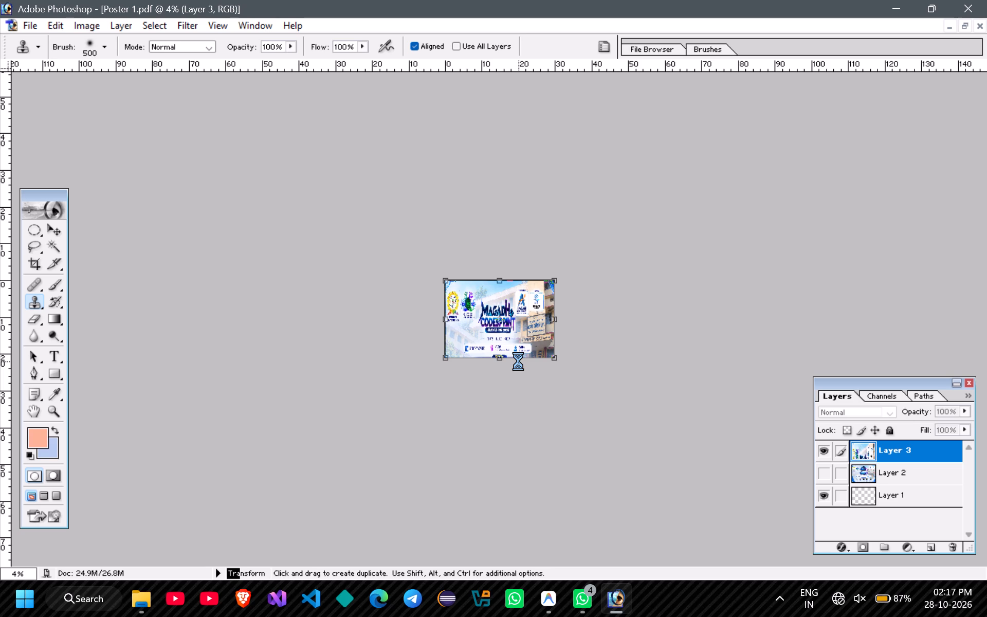
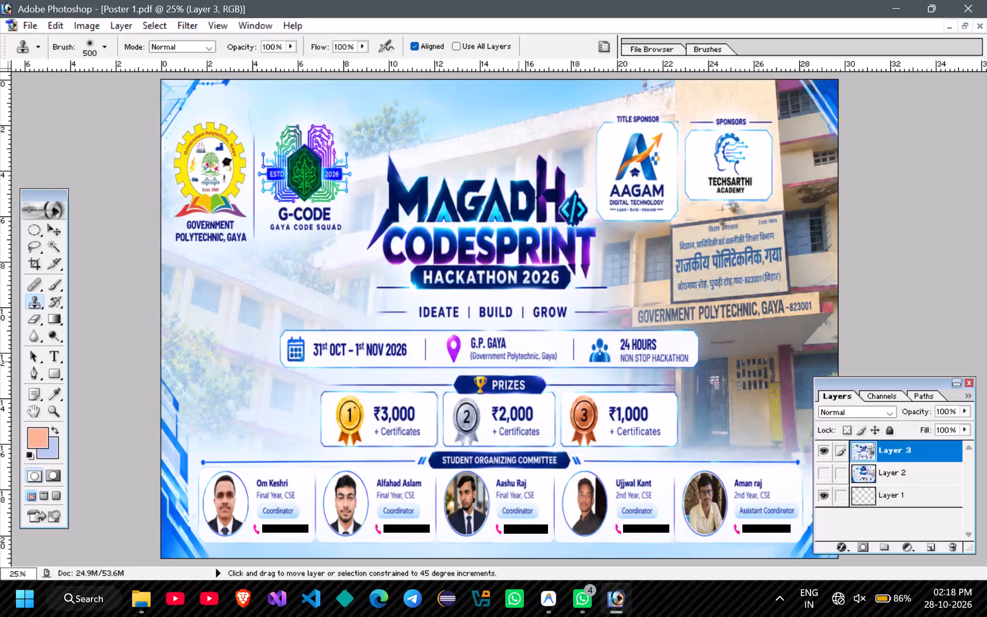
# Save the fitted poster document as a new Photoshop PDF named Poster 2 in the pREVIEW folder.
pyautogui.hotkey('ctrl', 'shift', 's')
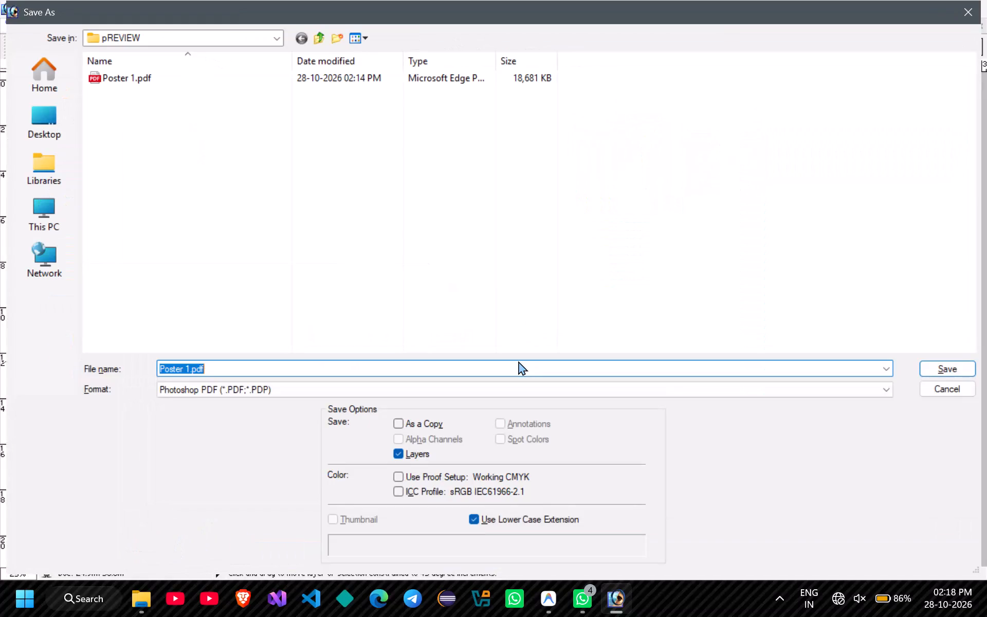
pyautogui.write('Poster 2')
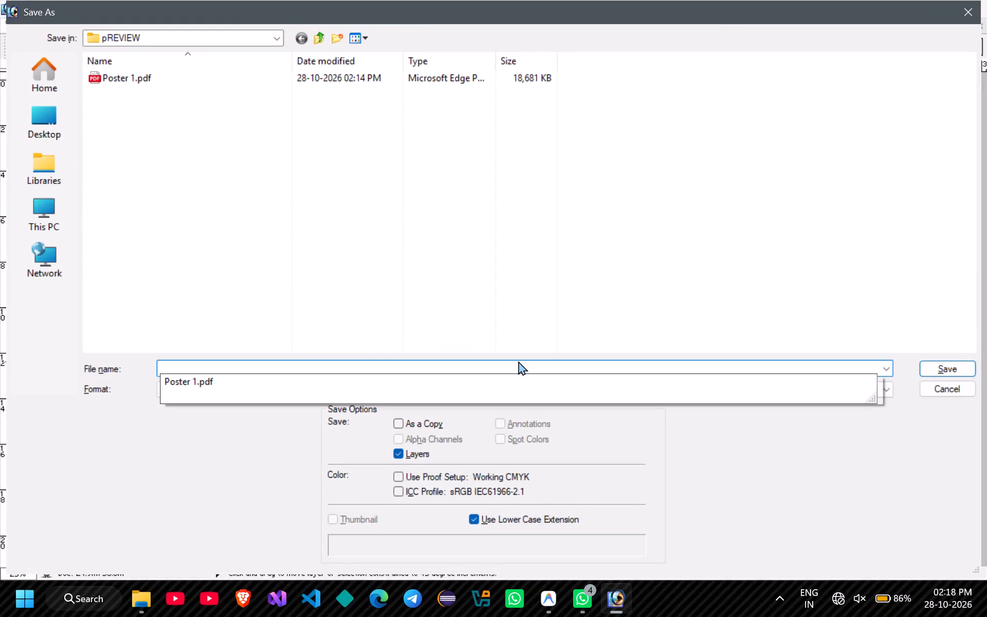
pyautogui.press('Return')
pyautogui.press('Return')
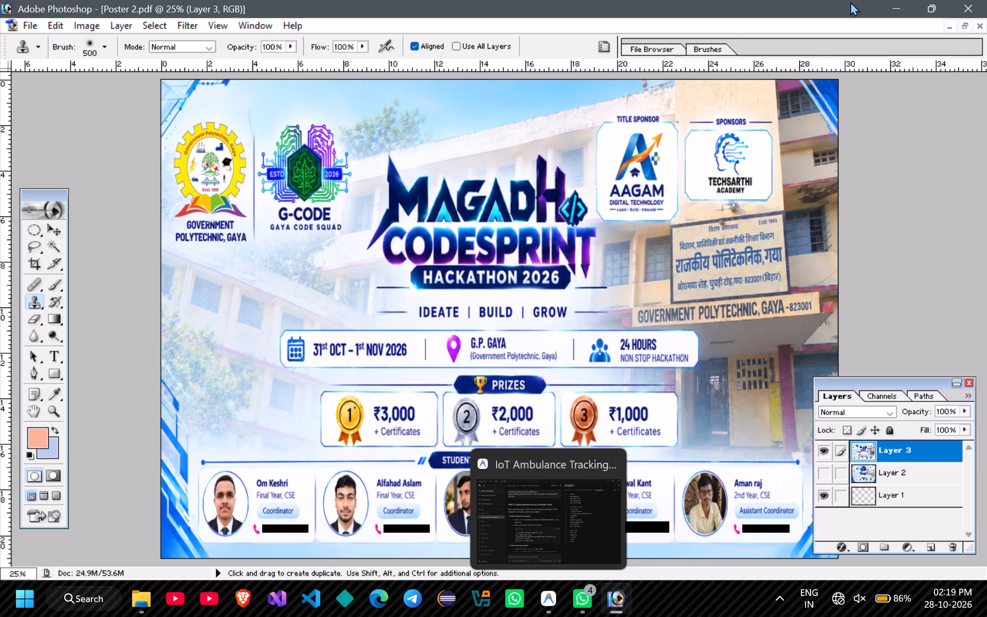
# Restore the document windows to floating and close the poster22.pdf source document, keeping Poster 2.pdf open.
pyautogui.click(962, 25)
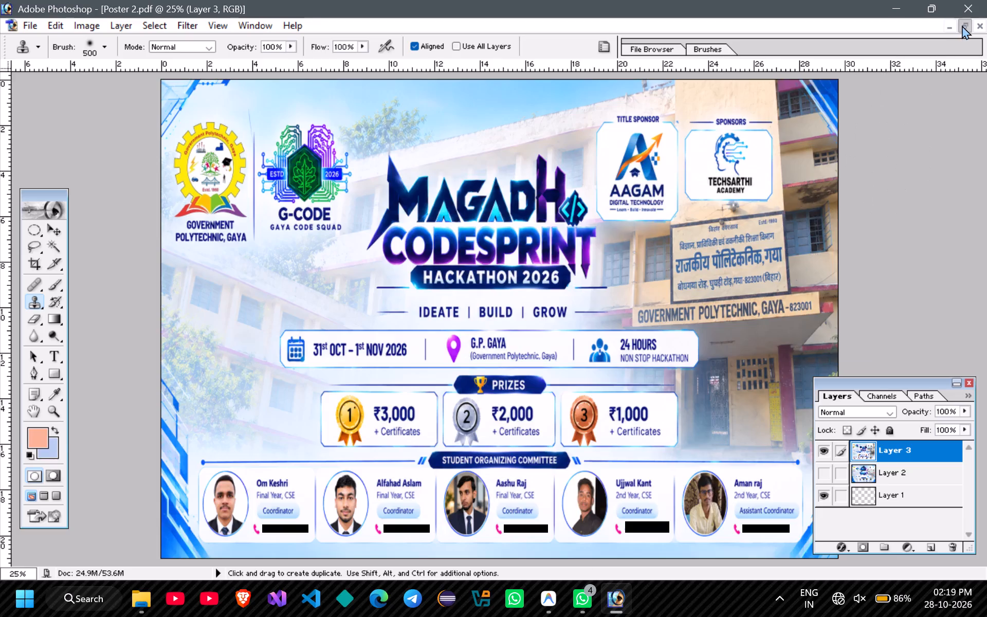
pyautogui.keyDown('ctrl'); pyautogui.click(369, 162); pyautogui.keyUp('ctrl')
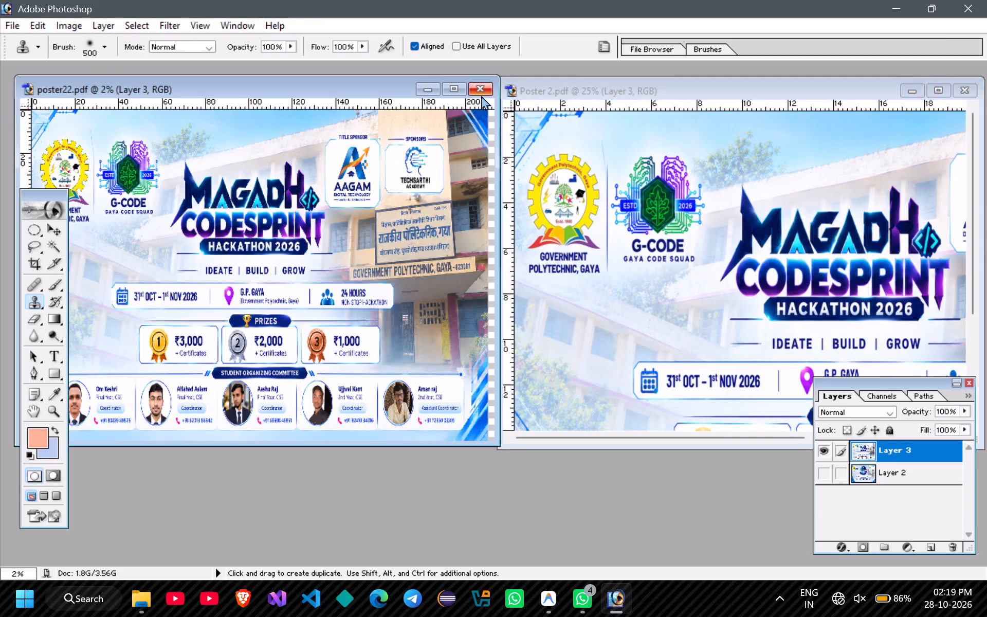
pyautogui.click(481, 96)
# Switch to File Explorer and open poster33.pdf from the mcs material folder in Photoshop.
pyautogui.click(139, 600)
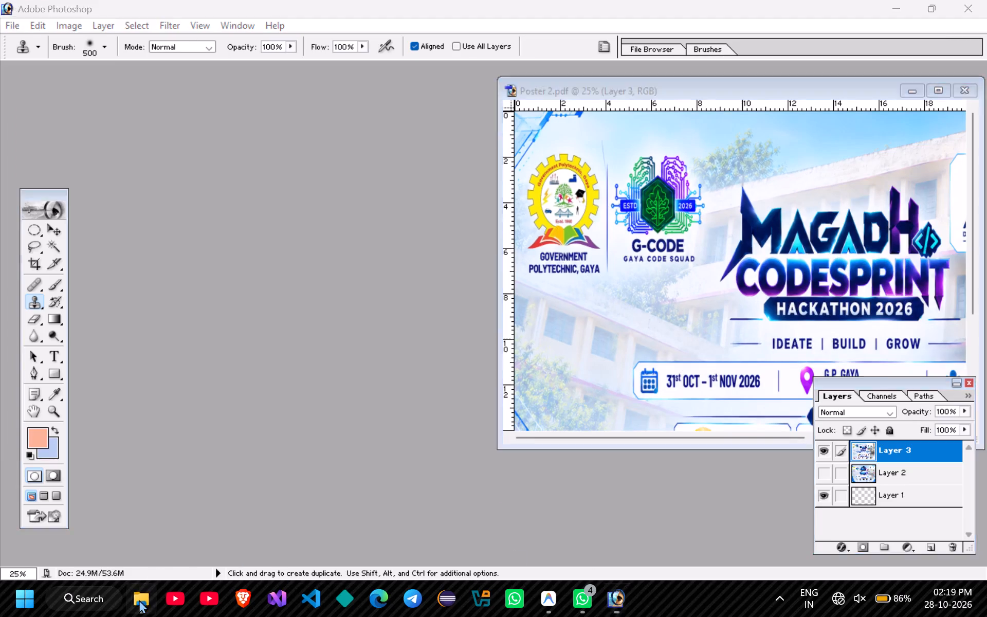
pyautogui.click(228, 412)
pyautogui.moveTo(228, 412); pyautogui.dragTo(243, 414)
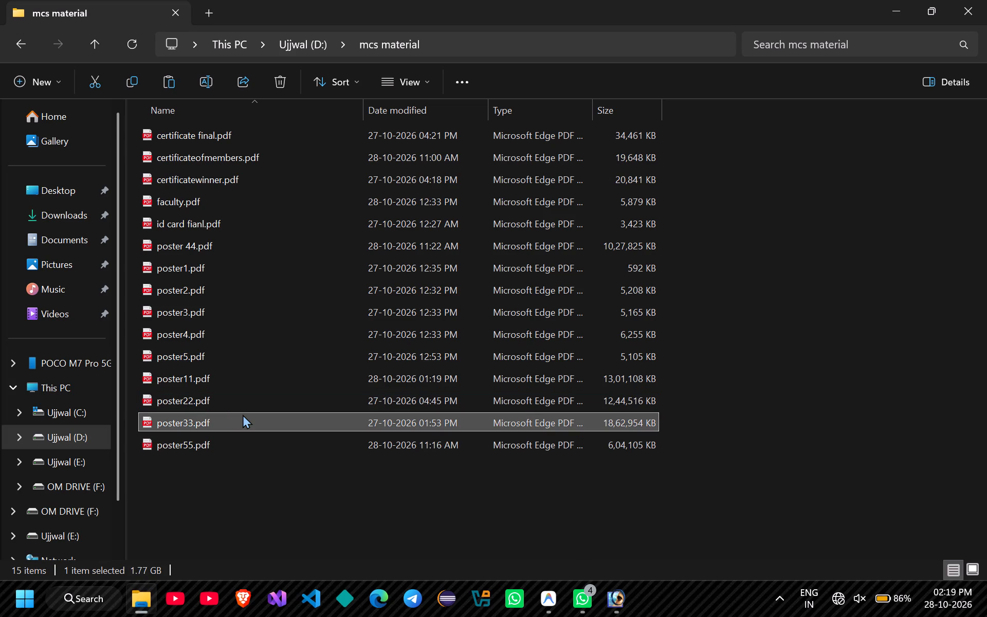
pyautogui.moveTo(243, 414); pyautogui.dragTo(537, 271)
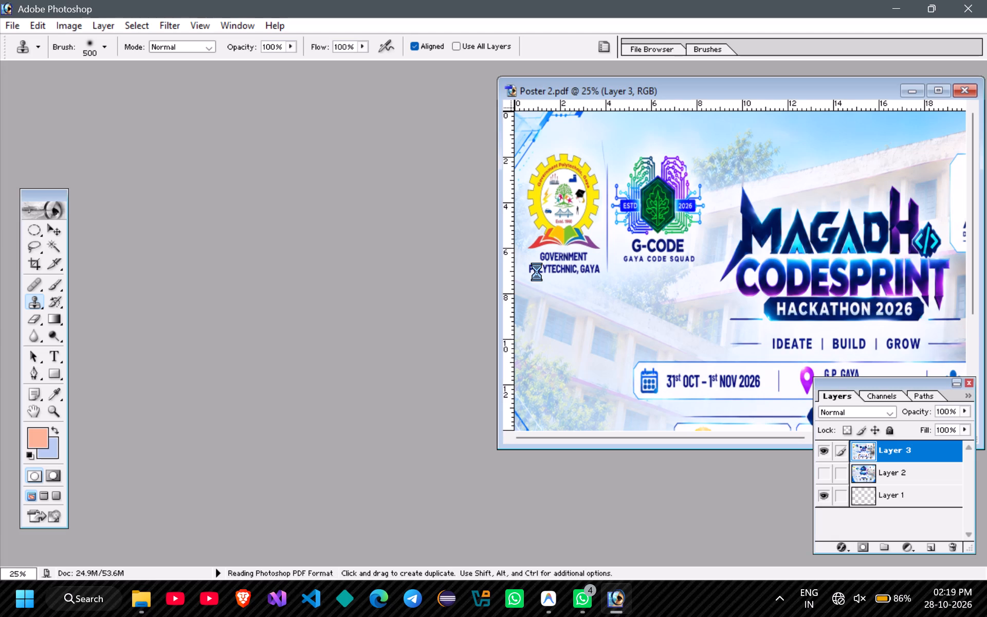
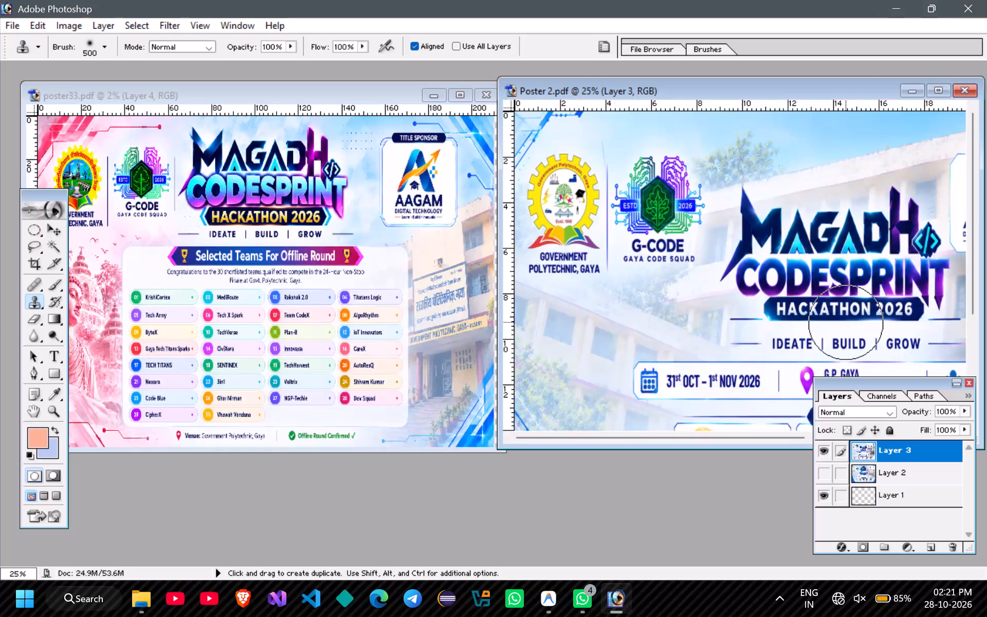
# Hide Layer 3 and Layer 1 in the Poster 2.pdf document.
pyautogui.click(822, 450)
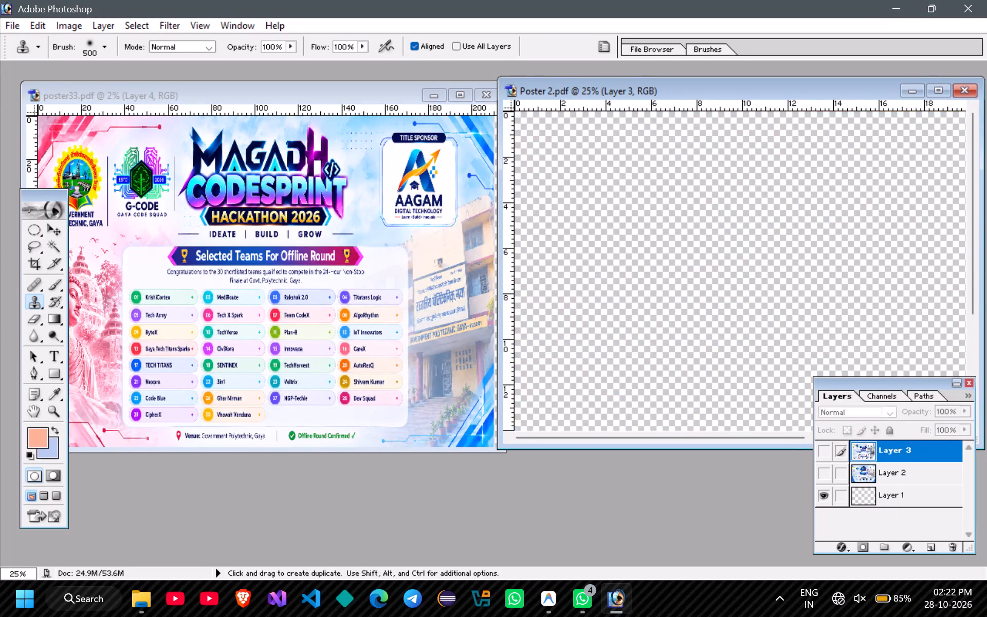
pyautogui.click(824, 499)
# Copy the poster33.pdf artwork into the Poster 2.pdf document as a new layer.
pyautogui.keyDown('ctrl'); pyautogui.click(365, 325); pyautogui.keyUp('ctrl')
pyautogui.keyDown('ctrl'); pyautogui.moveTo(365, 325); pyautogui.dragTo(670, 299); pyautogui.keyUp('ctrl')
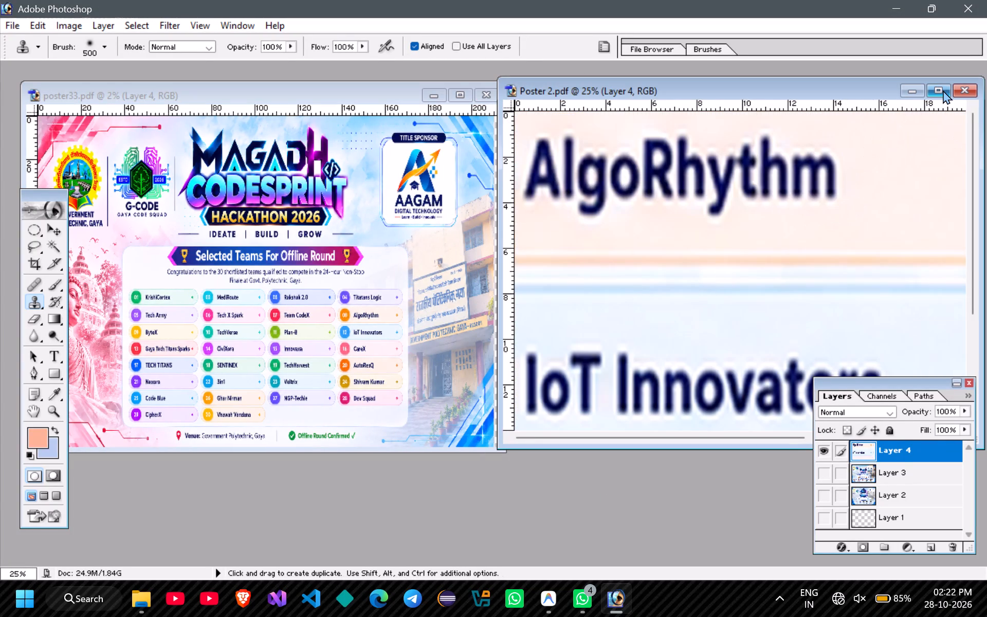
# Free-transform the new poster layer to fit the Poster 2 canvas exactly, at about 11.9% width and 11.6% height, and apply it.
pyautogui.click(941, 90)
pyautogui.hotkey('ctrl', '-')
pyautogui.hotkey('ctrl', '-')
pyautogui.hotkey('ctrl', '-')
pyautogui.hotkey('ctrl', '-')
pyautogui.hotkey('ctrl', '-')
pyautogui.hotkey('ctrl', '-')
pyautogui.hotkey('ctrl', '-')
pyautogui.hotkey('ctrl', 't')
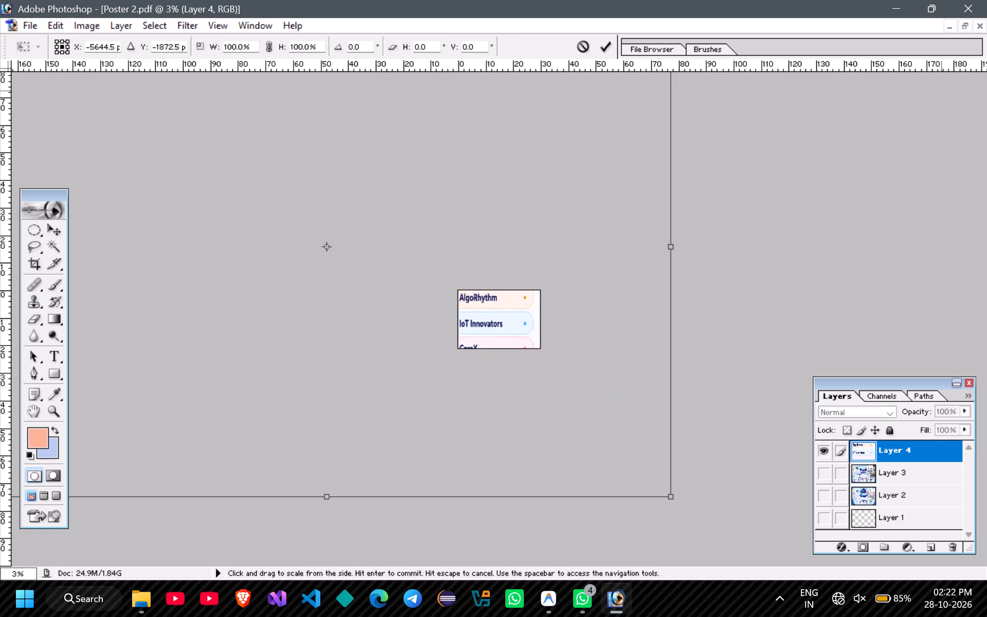
pyautogui.moveTo(675, 500); pyautogui.dragTo(400, 271)
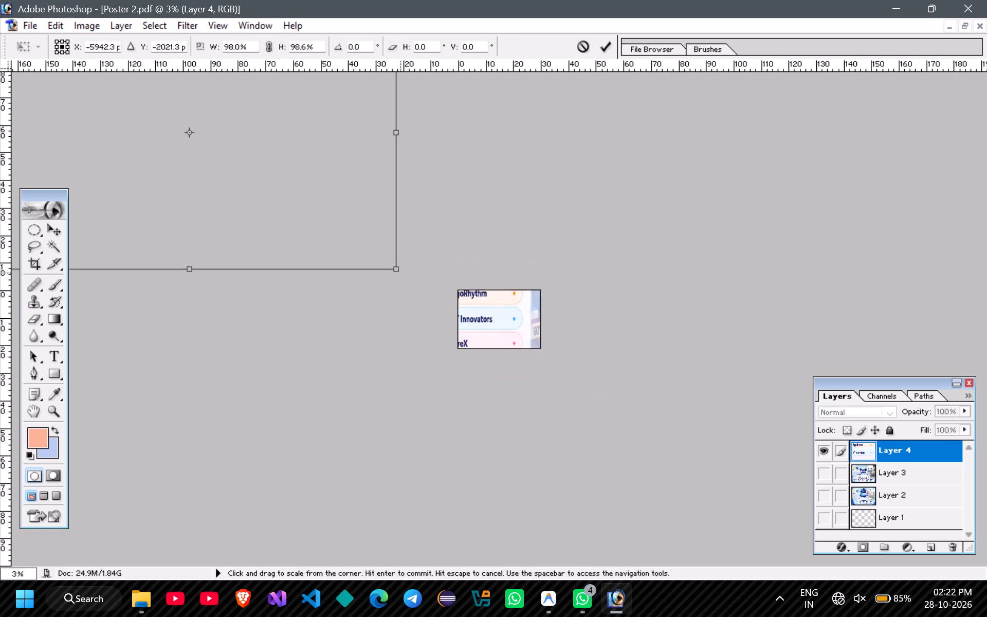
pyautogui.moveTo(400, 271); pyautogui.dragTo(333, 227)
pyautogui.moveTo(262, 185); pyautogui.dragTo(596, 384)
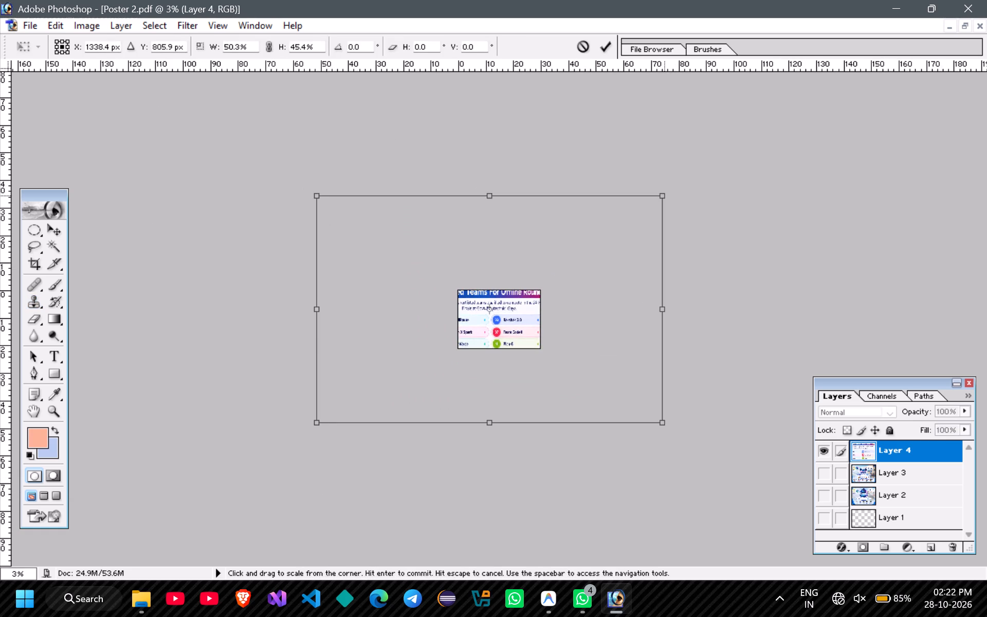
pyautogui.moveTo(662, 195); pyautogui.dragTo(538, 299)
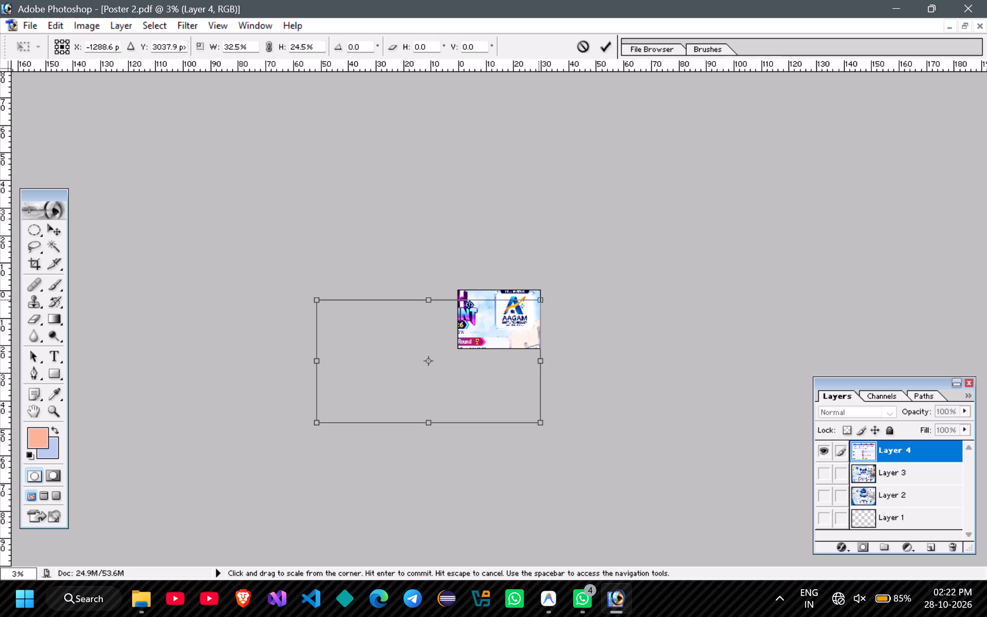
pyautogui.moveTo(538, 299); pyautogui.dragTo(539, 289)
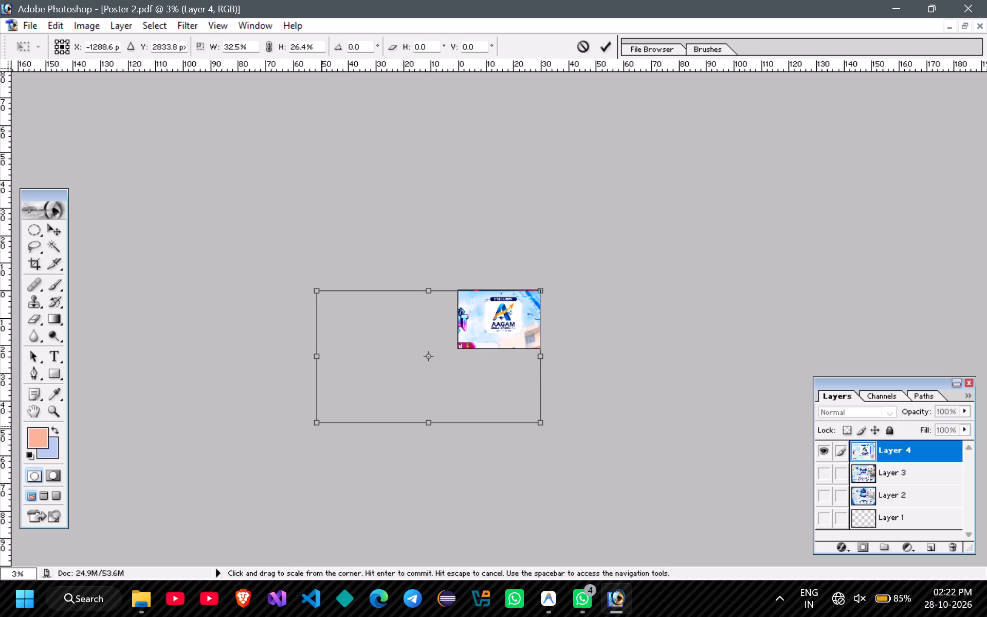
pyautogui.moveTo(321, 426); pyautogui.dragTo(461, 352)
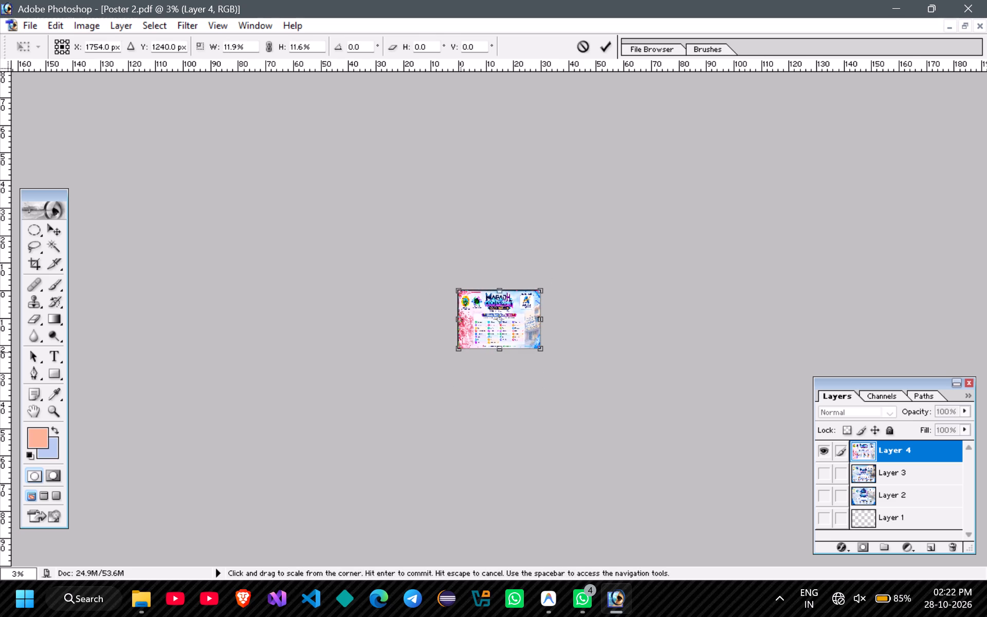
pyautogui.hotkey('ctrl', '=')
pyautogui.hotkey('ctrl', '=')
pyautogui.hotkey('ctrl', '=')
pyautogui.hotkey('ctrl', '=')
pyautogui.hotkey('ctrl', '=')
pyautogui.press('=')
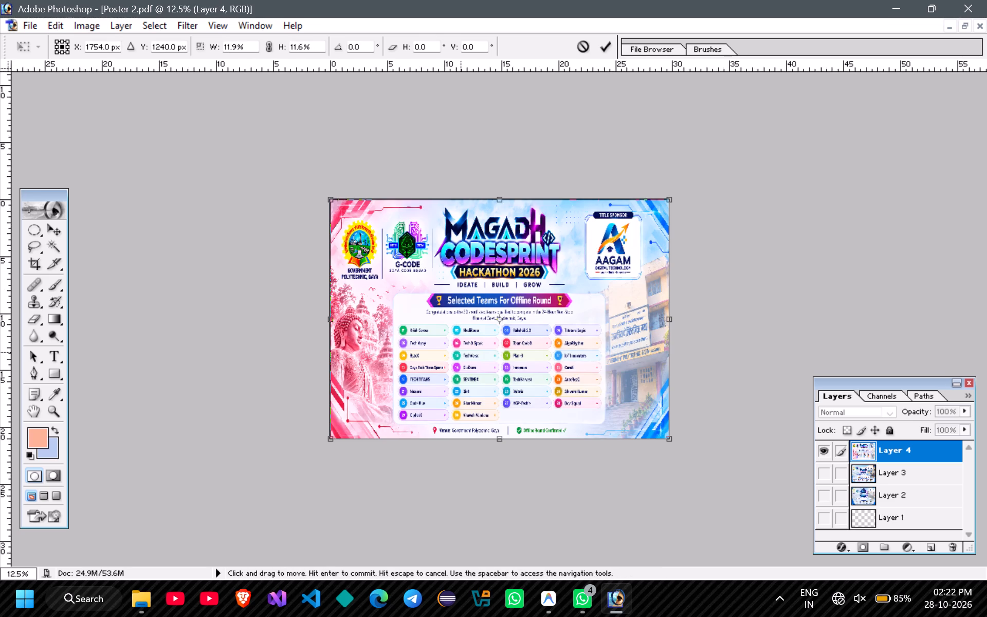
pyautogui.press('Return')
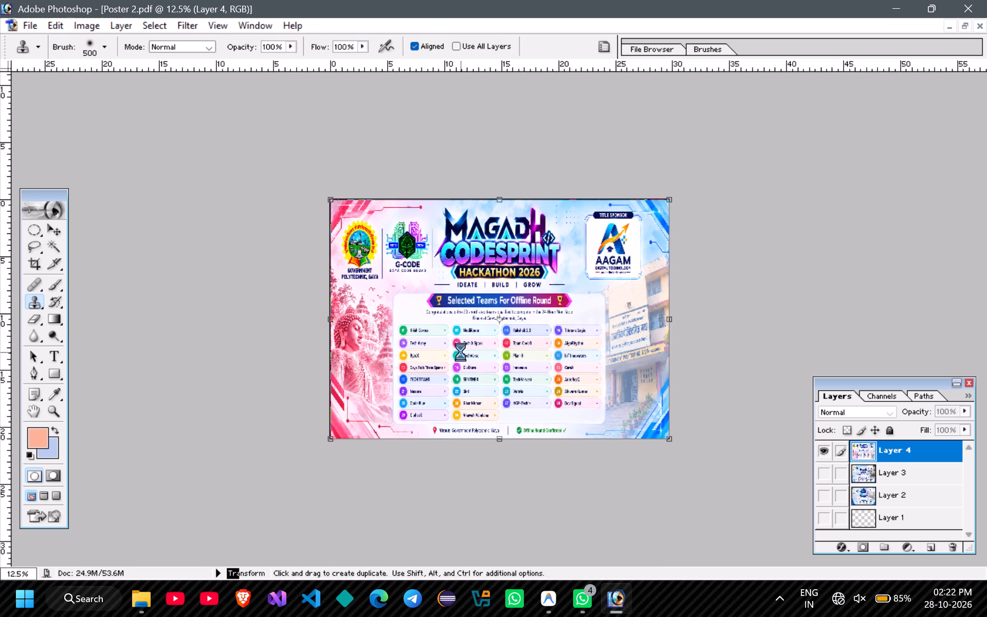
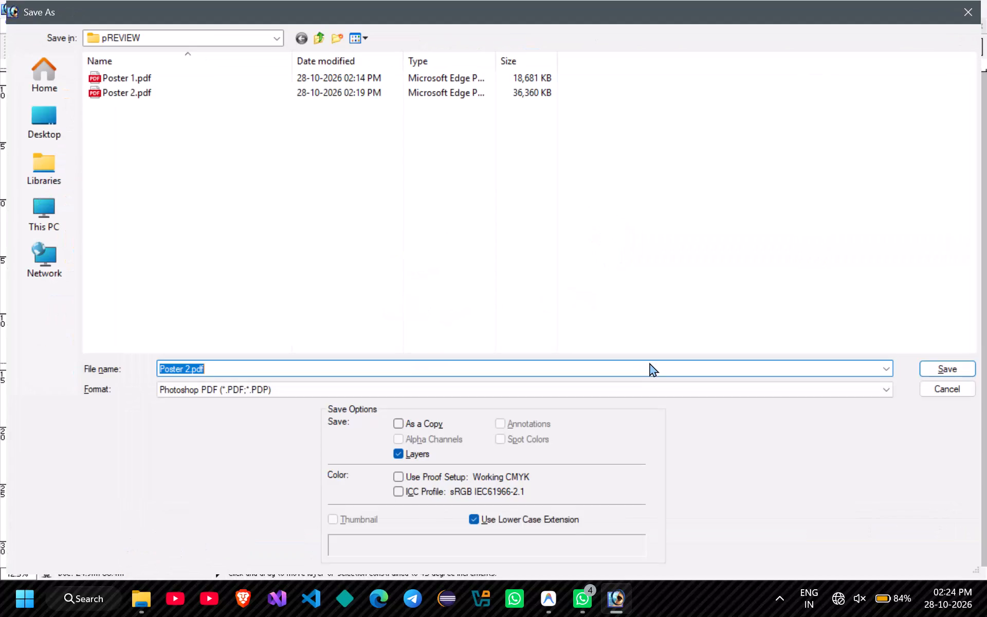
# Save the document as Poster 3.pdf in the pREVIEW folder in Photoshop PDF format, accepting the PDF options.
pyautogui.press('Right')
pyautogui.hotkey('ctrl', 'BackSpace')
pyautogui.press('BackSpace')
pyautogui.press('BackSpace')
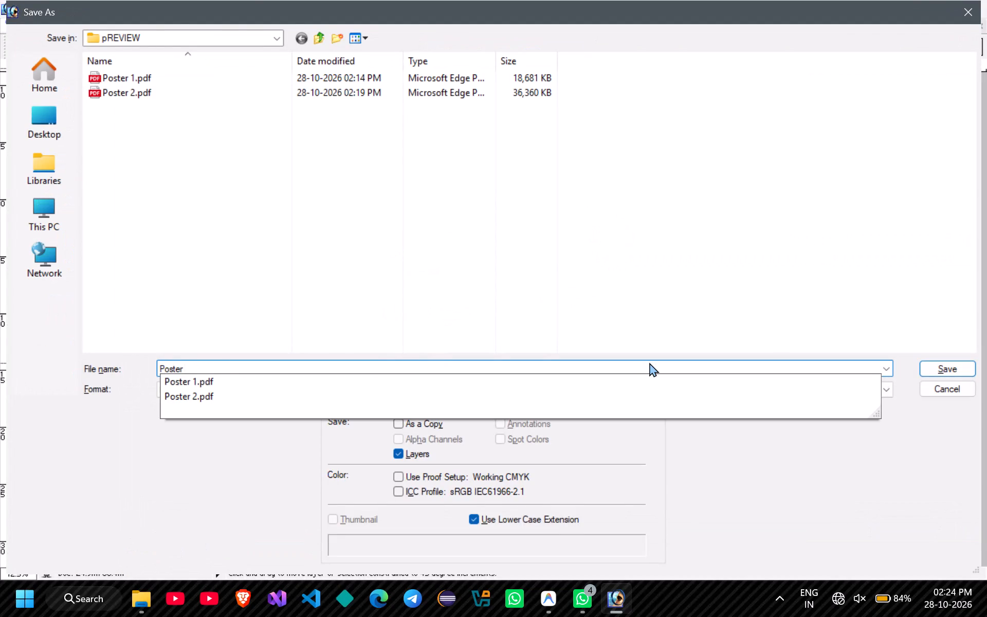
pyautogui.press('3')
pyautogui.press('Return')
pyautogui.press('Return')
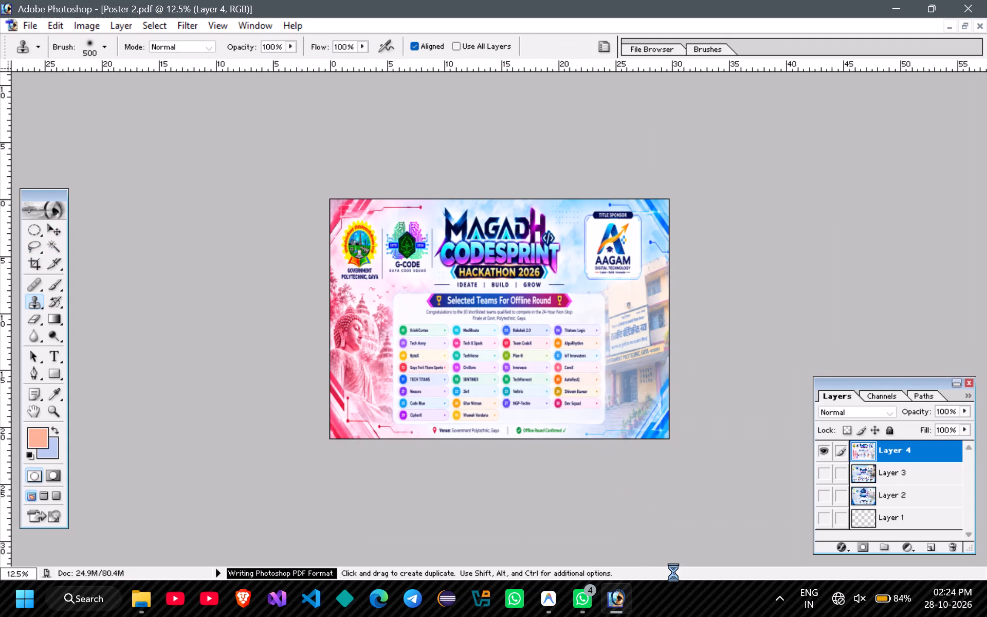
# Select poster 44.pdf in File Explorer's mcs material folder, and close the poster33.pdf document back in Photoshop.
pyautogui.click(143, 602)
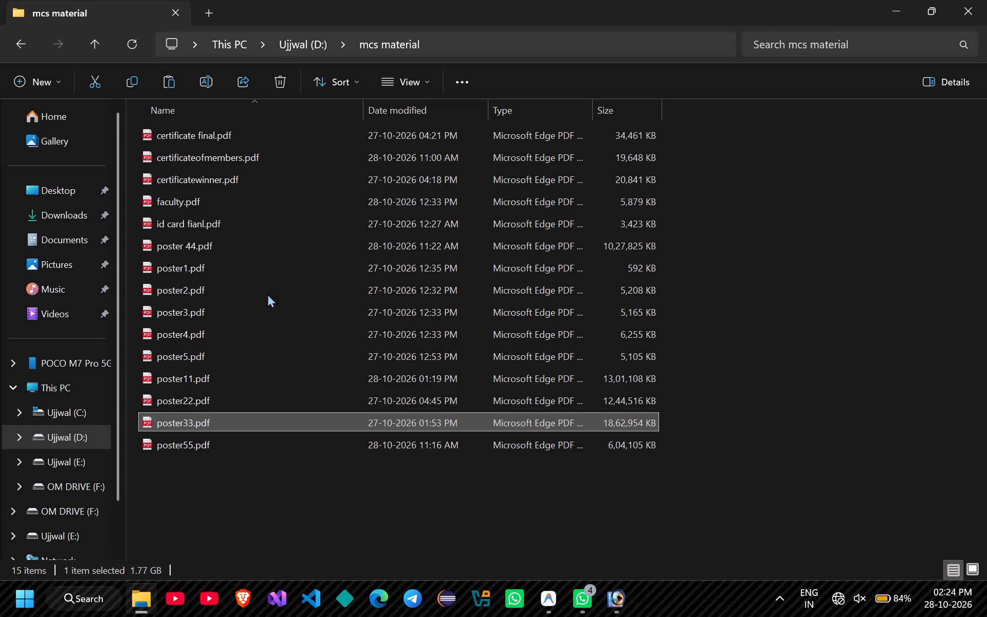
pyautogui.click(235, 238)
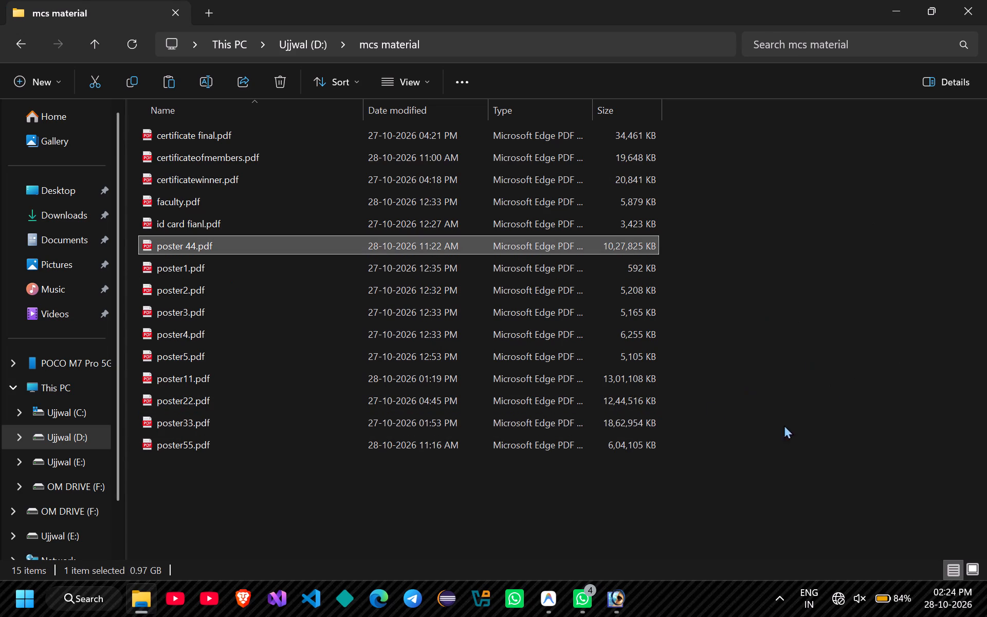
pyautogui.click(599, 600)
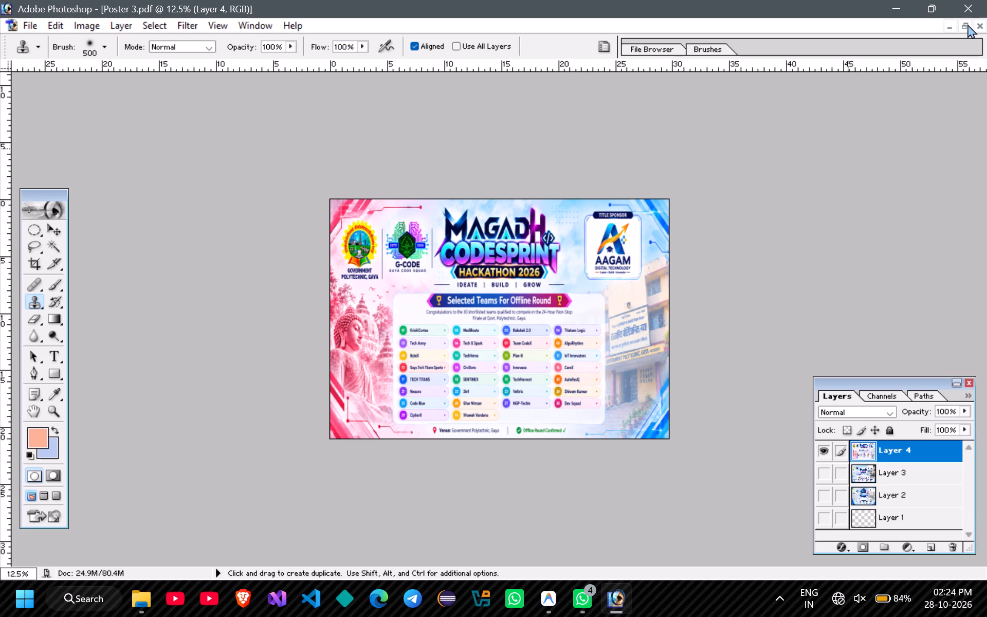
pyautogui.click(967, 24)
pyautogui.click(482, 91)
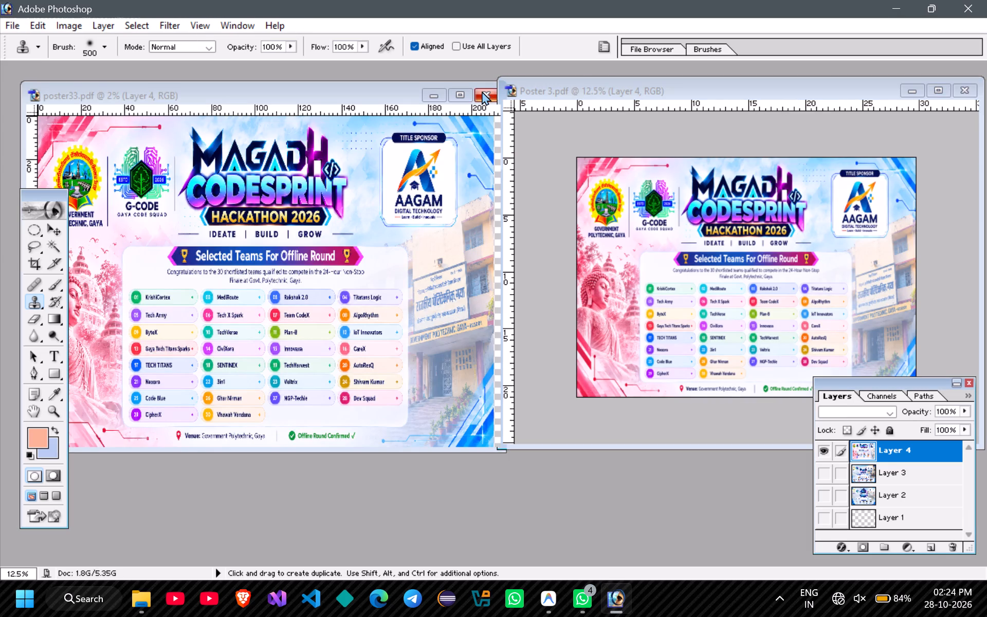
# Bring poster 44.pdf from the mcs material folder in File Explorer into Photoshop to open it.
pyautogui.click(153, 598)
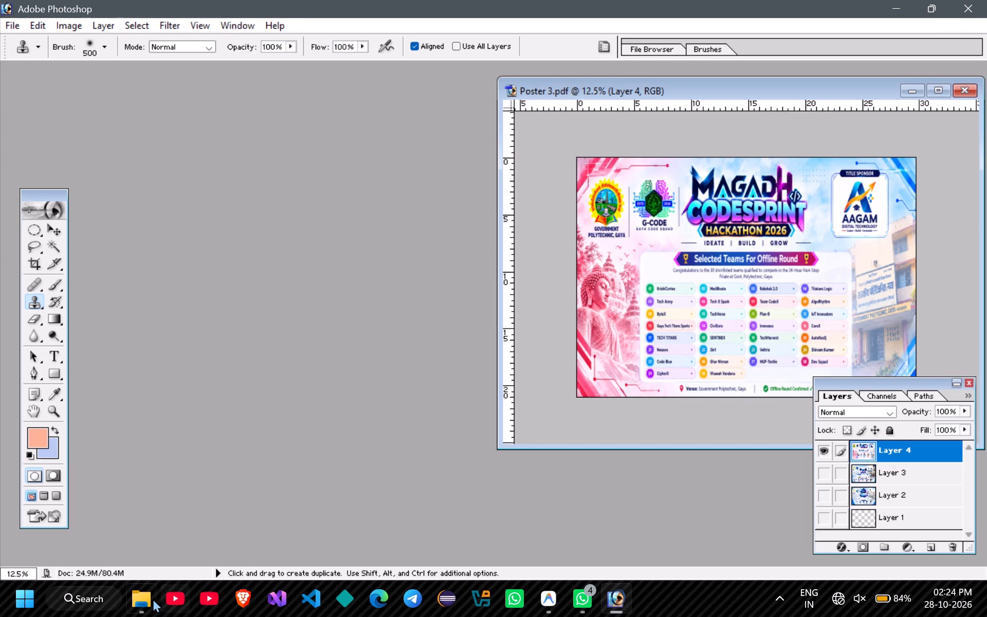
pyautogui.moveTo(341, 238); pyautogui.dragTo(595, 532)
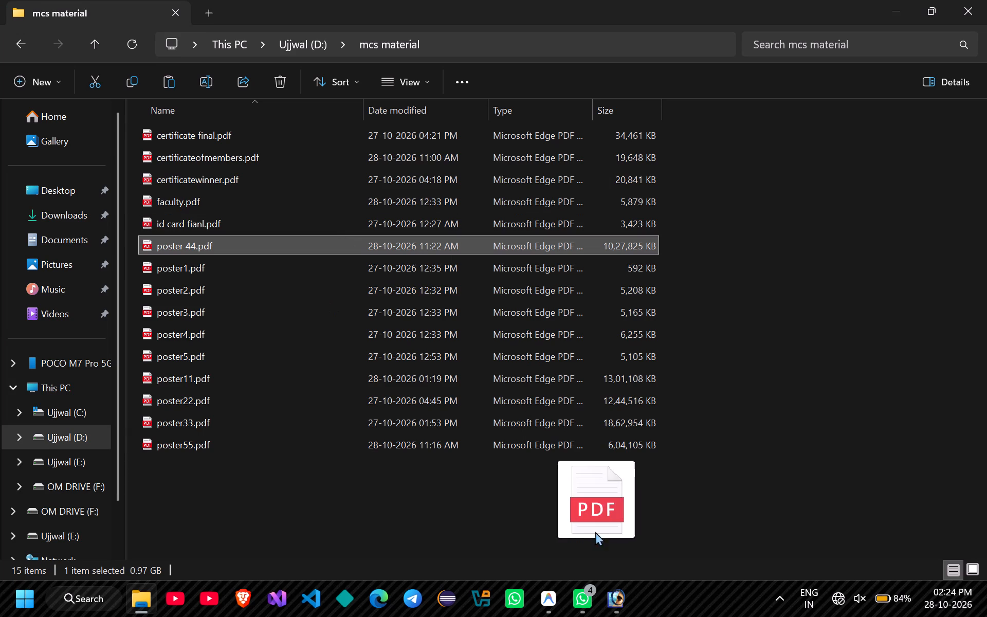
pyautogui.moveTo(595, 532); pyautogui.dragTo(575, 250)
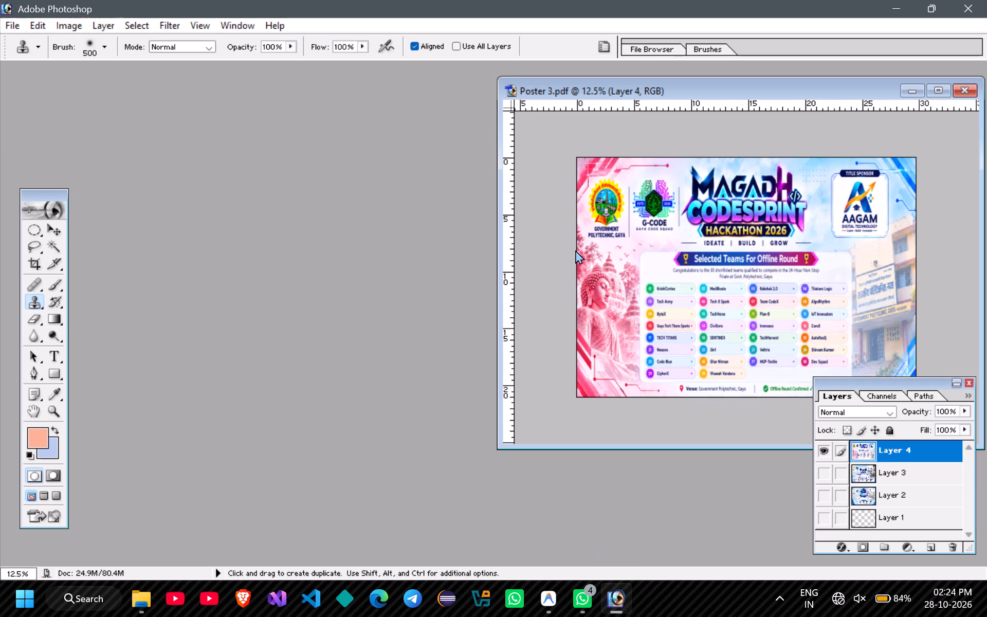
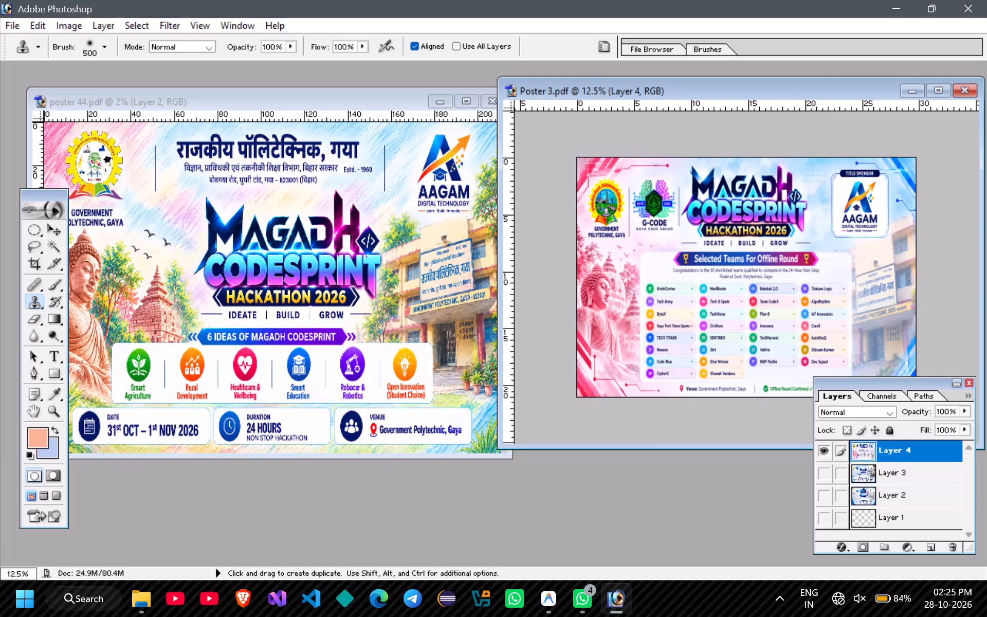
# Copy the poster artwork layer from poster 44.pdf into the Poster 3.pdf document with the Move tool.
pyautogui.keyDown('ctrl'); pyautogui.click(442, 293); pyautogui.keyUp('ctrl')
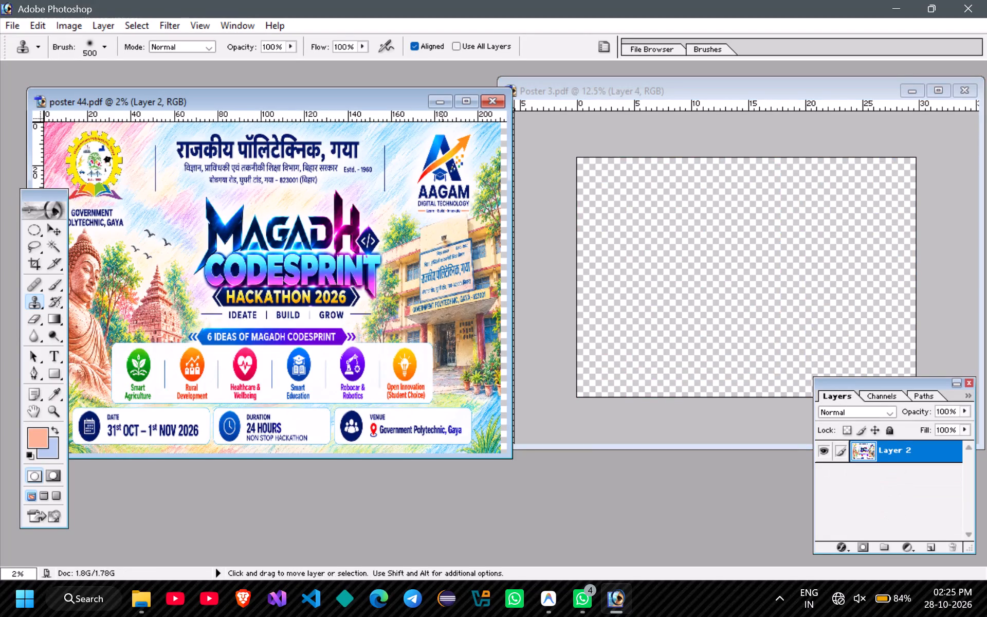
pyautogui.keyDown('ctrl'); pyautogui.moveTo(442, 293); pyautogui.dragTo(623, 276); pyautogui.keyUp('ctrl')
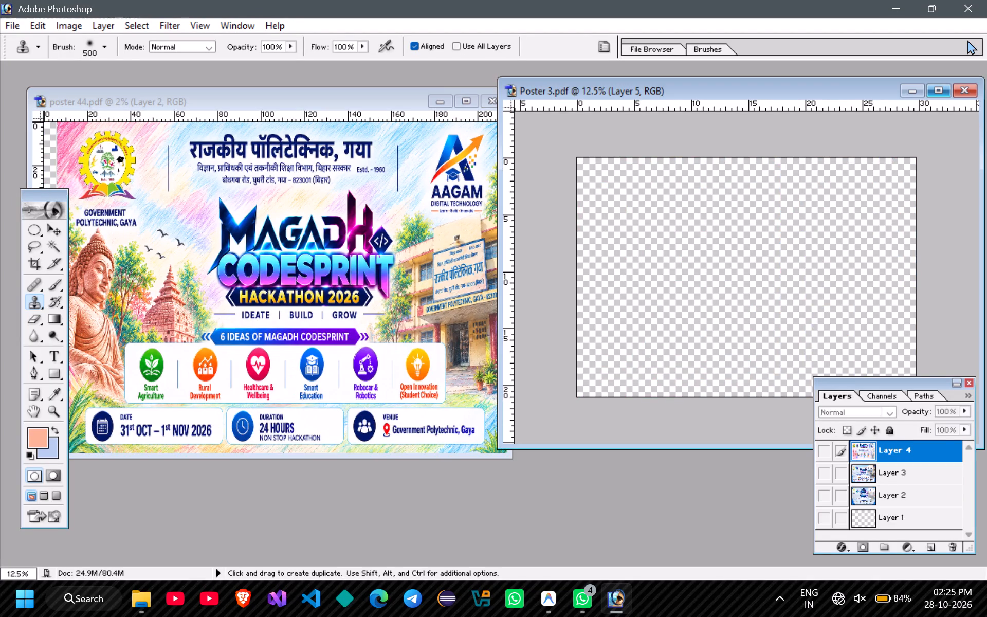
# Maximize Poster 3.pdf and free-transform the copied poster layer to about 68% width and 41% height, moving it over the canvas.
pyautogui.click(942, 90)
pyautogui.hotkey('ctrl', '-')
pyautogui.hotkey('ctrl', '-')
pyautogui.hotkey('ctrl', '-')
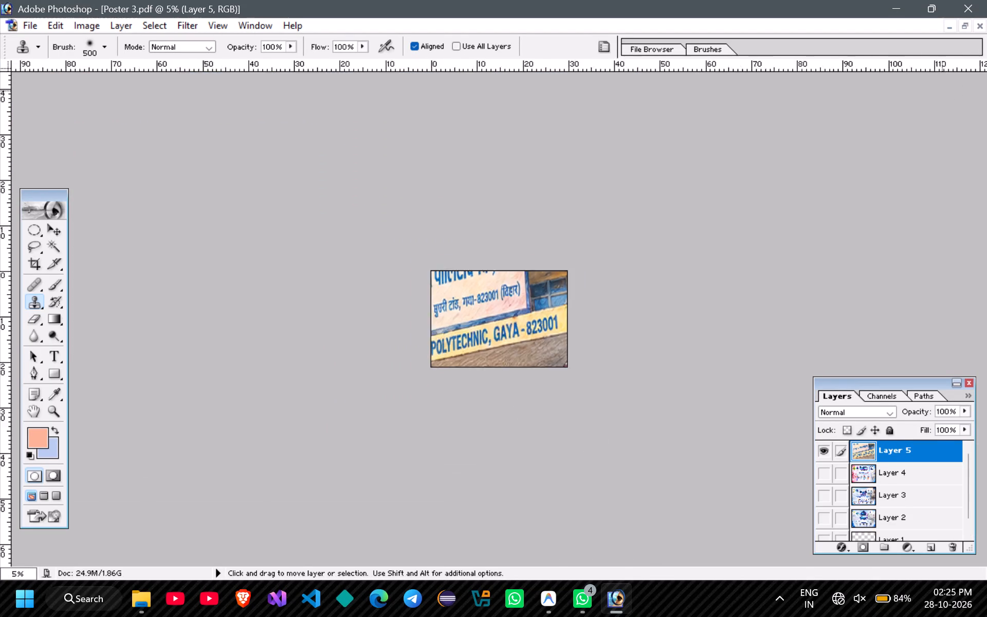
pyautogui.hotkey('ctrl', '-')
pyautogui.hotkey('ctrl', '-')
pyautogui.hotkey('ctrl', 't')
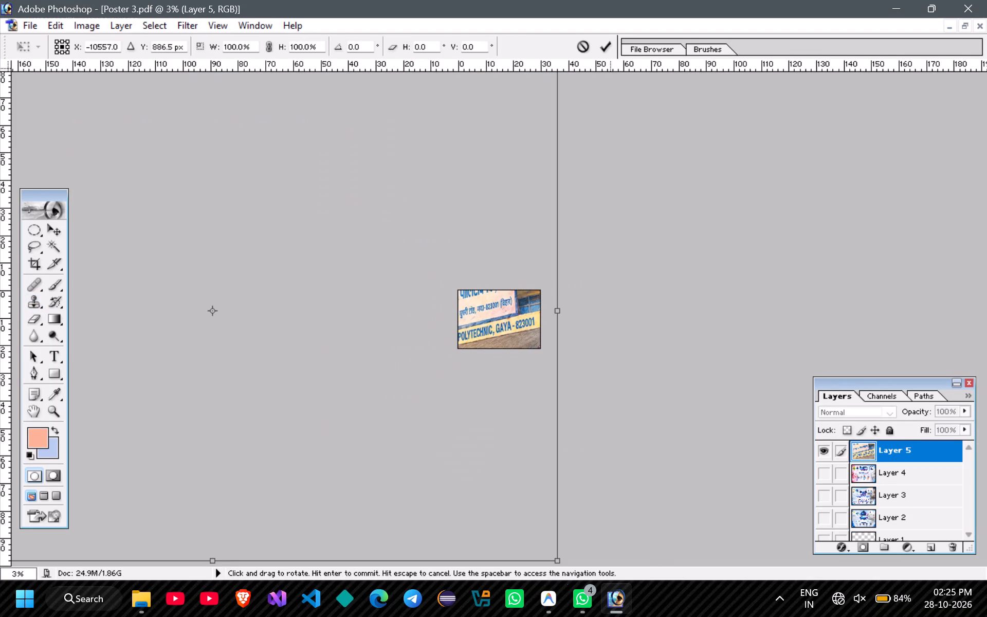
pyautogui.moveTo(558, 559); pyautogui.dragTo(342, 274)
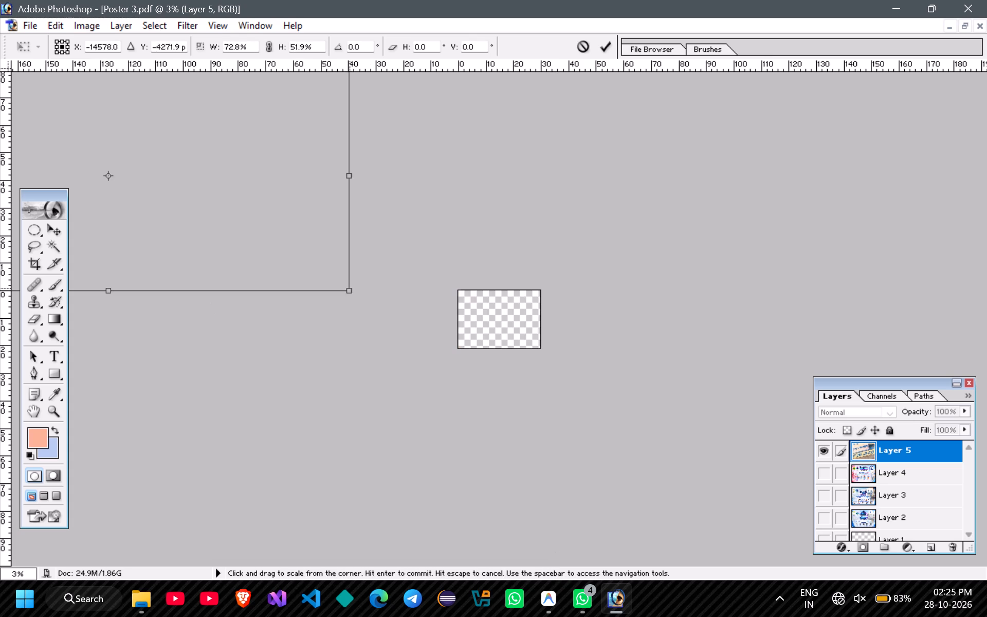
pyautogui.moveTo(342, 274); pyautogui.dragTo(339, 266)
pyautogui.moveTo(309, 234); pyautogui.dragTo(580, 430)
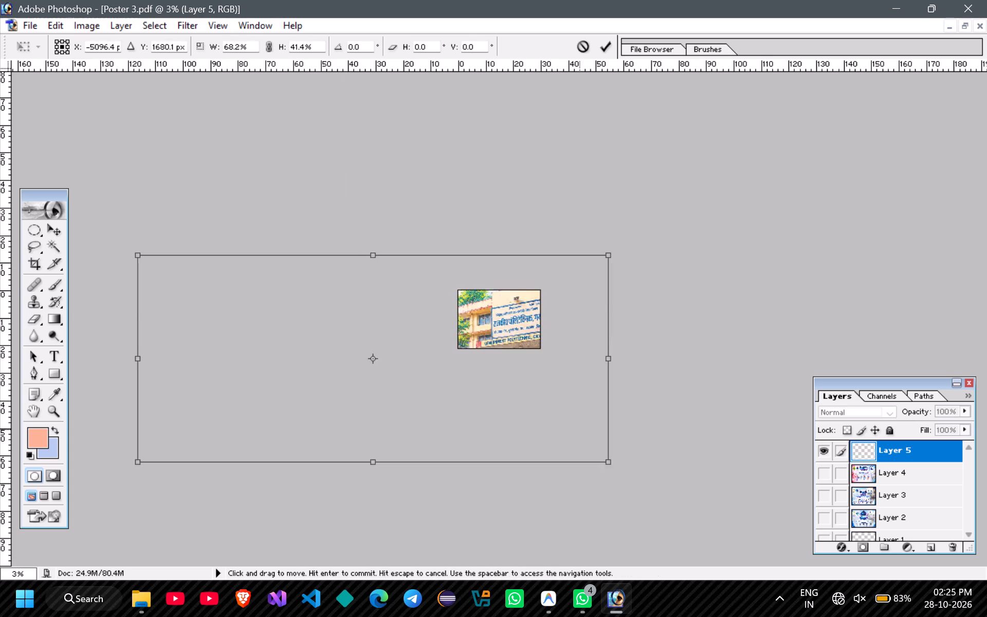
pyautogui.moveTo(580, 430); pyautogui.dragTo(607, 411)
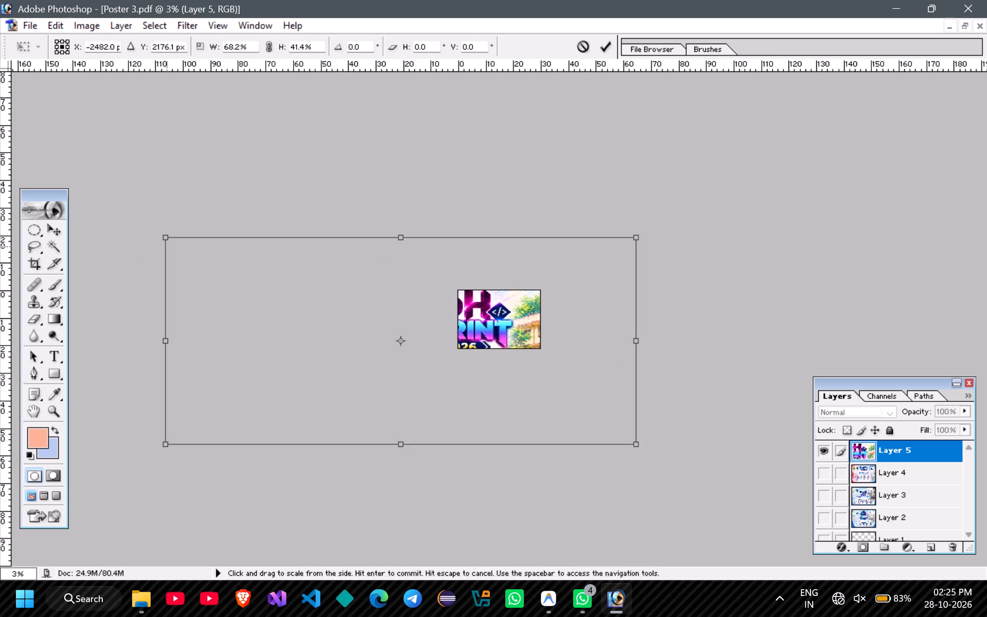
# Shrink the poster layer's edges to match the full canvas, about 11.9% width, and apply the transform.
pyautogui.moveTo(167, 244); pyautogui.dragTo(460, 295)
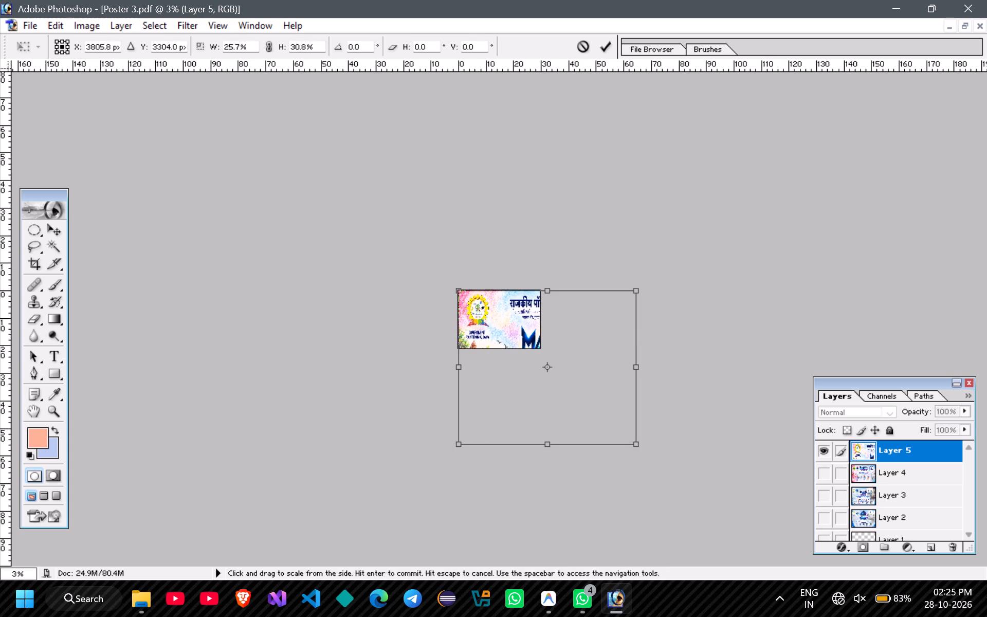
pyautogui.moveTo(642, 343); pyautogui.dragTo(544, 333)
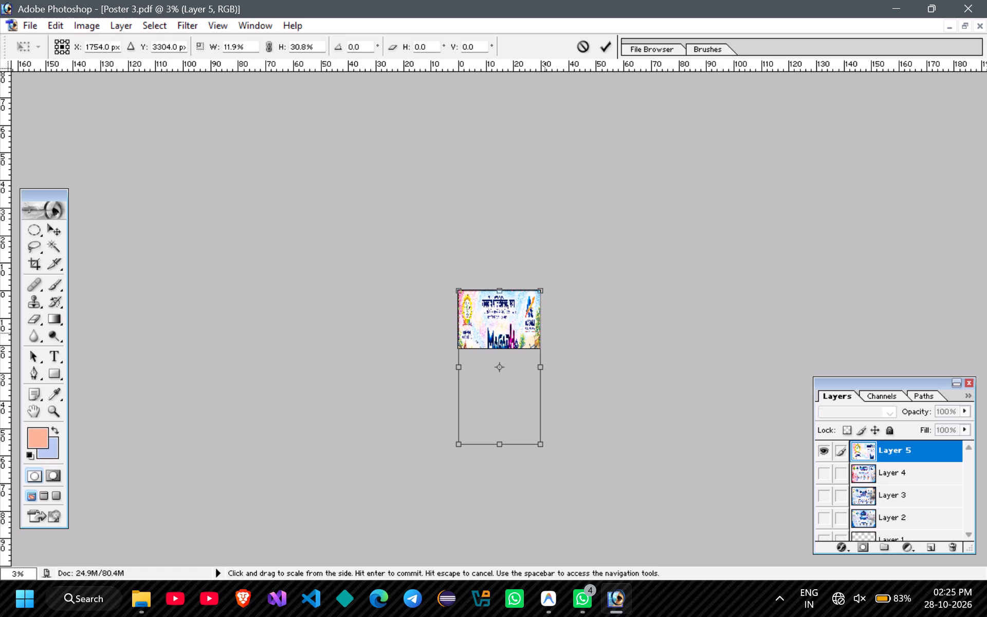
pyautogui.moveTo(523, 446); pyautogui.dragTo(533, 354)
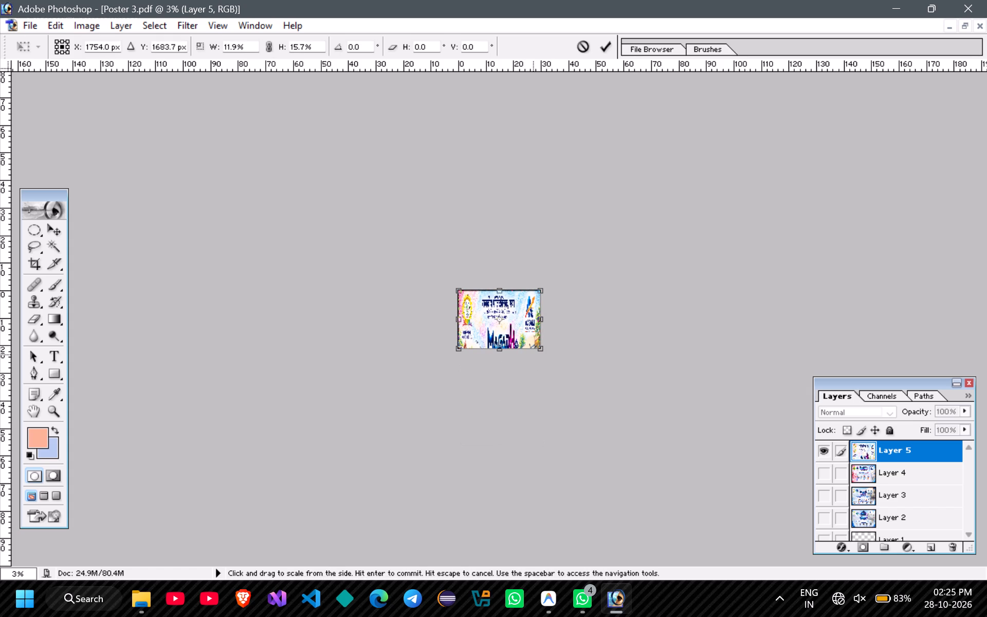
pyautogui.moveTo(533, 354); pyautogui.dragTo(533, 353)
pyautogui.press('Return')
pyautogui.hotkey('ctrl', '=')
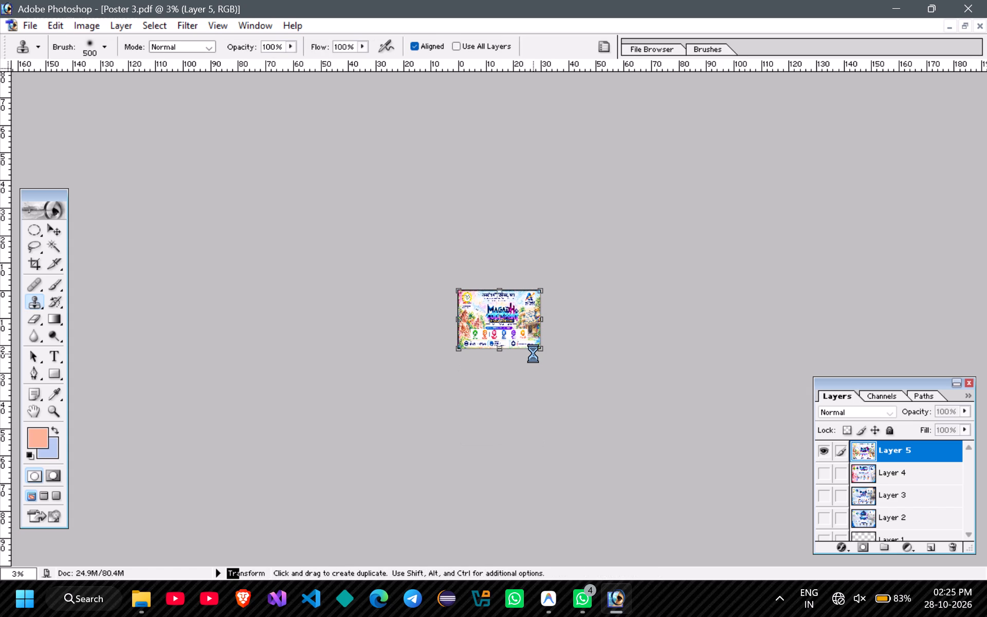
pyautogui.hotkey('ctrl', '=')
pyautogui.hotkey('ctrl', '=')
pyautogui.hotkey('ctrl', '=')
pyautogui.hotkey('ctrl', '=')
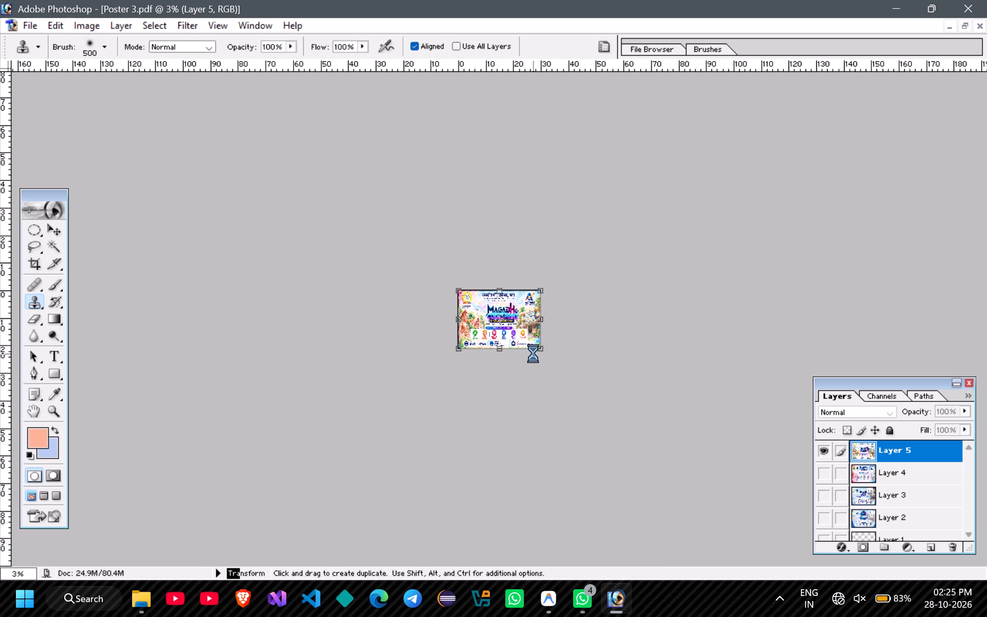
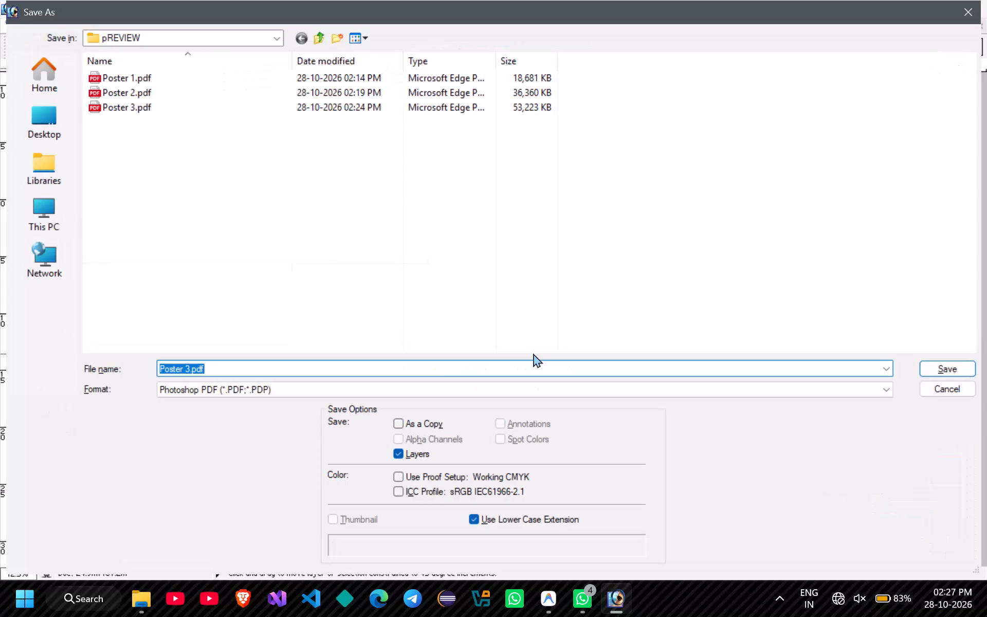
# Save the fitted poster as Poster 4 in Photoshop PDF format in the pREVIEW folder, accepting the PDF options.
pyautogui.write('Poster')
pyautogui.press('space')
pyautogui.press('4')
pyautogui.press('Return')
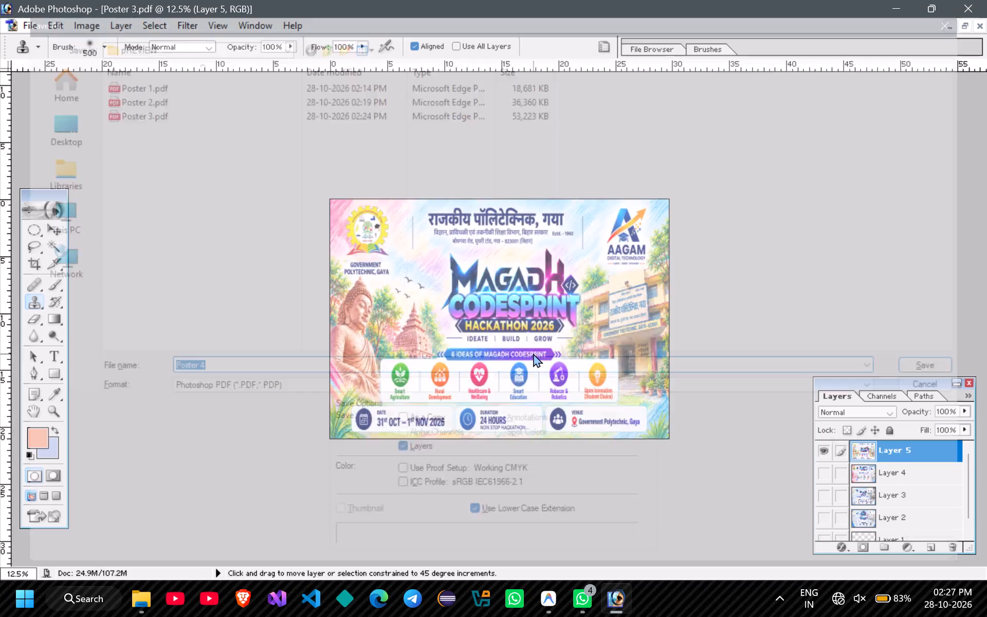
pyautogui.press('Return')
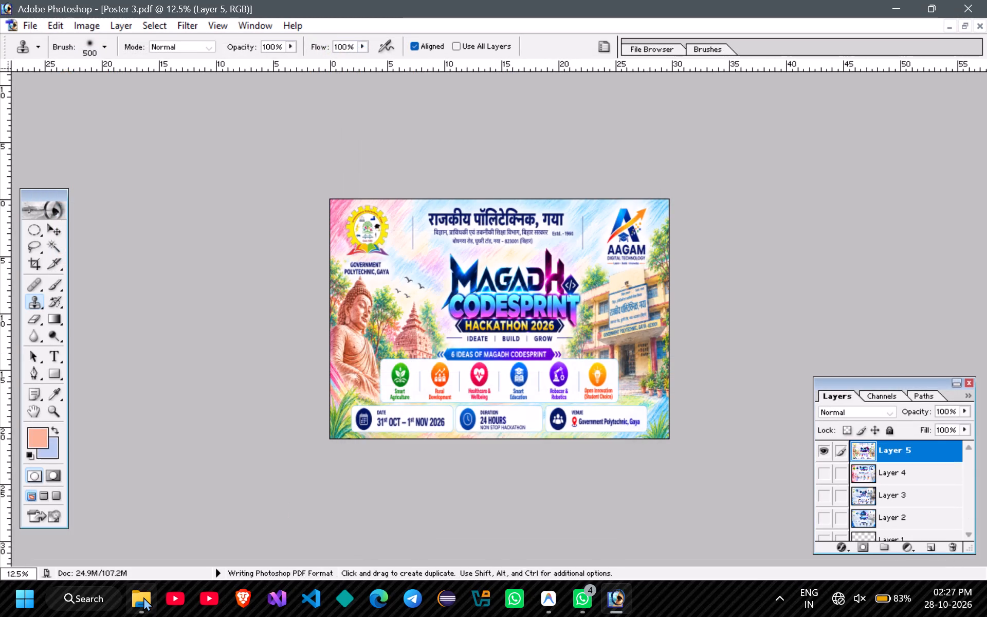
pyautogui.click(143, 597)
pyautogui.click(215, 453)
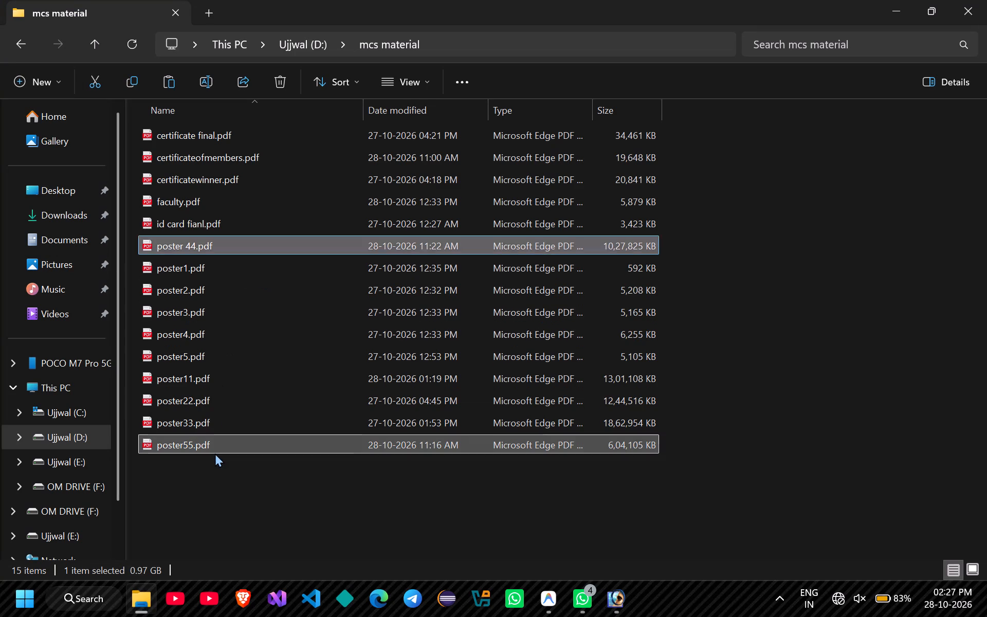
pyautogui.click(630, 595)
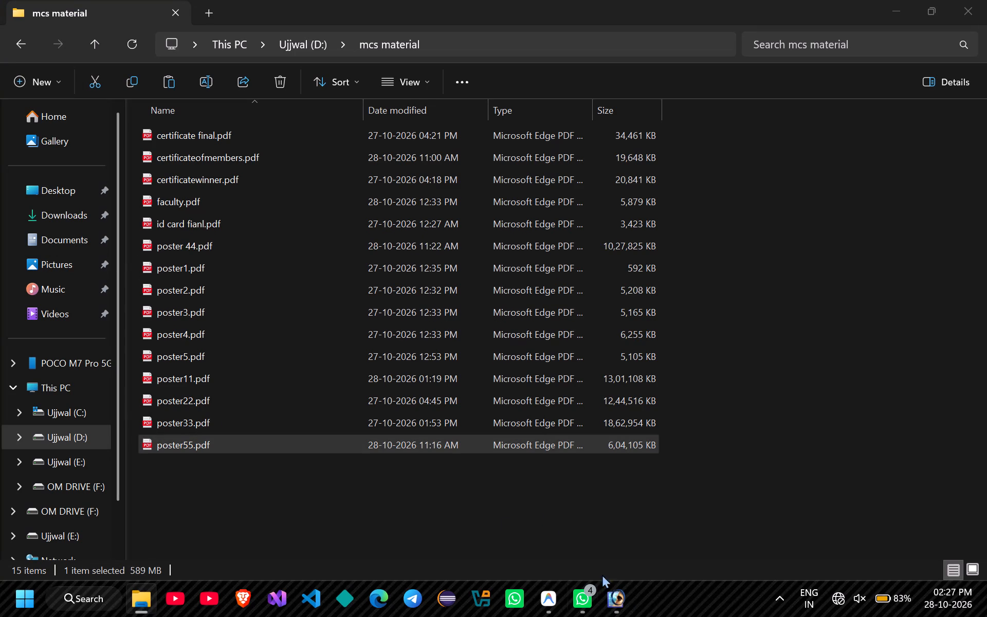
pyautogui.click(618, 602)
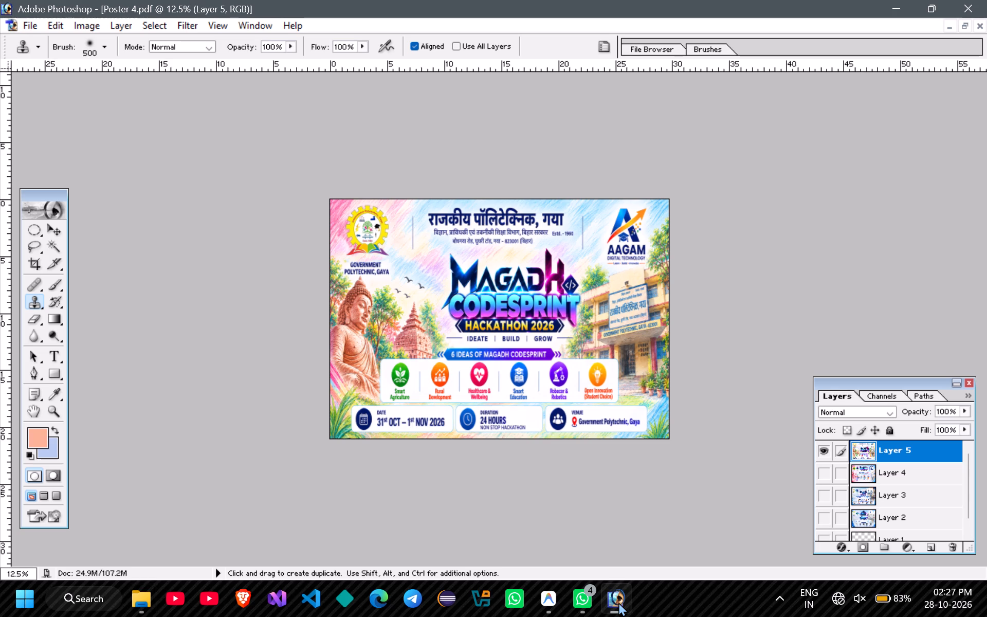
# Restore Poster 4.pdf to a floating window and close the poster 44.pdf source document.
pyautogui.click(966, 27)
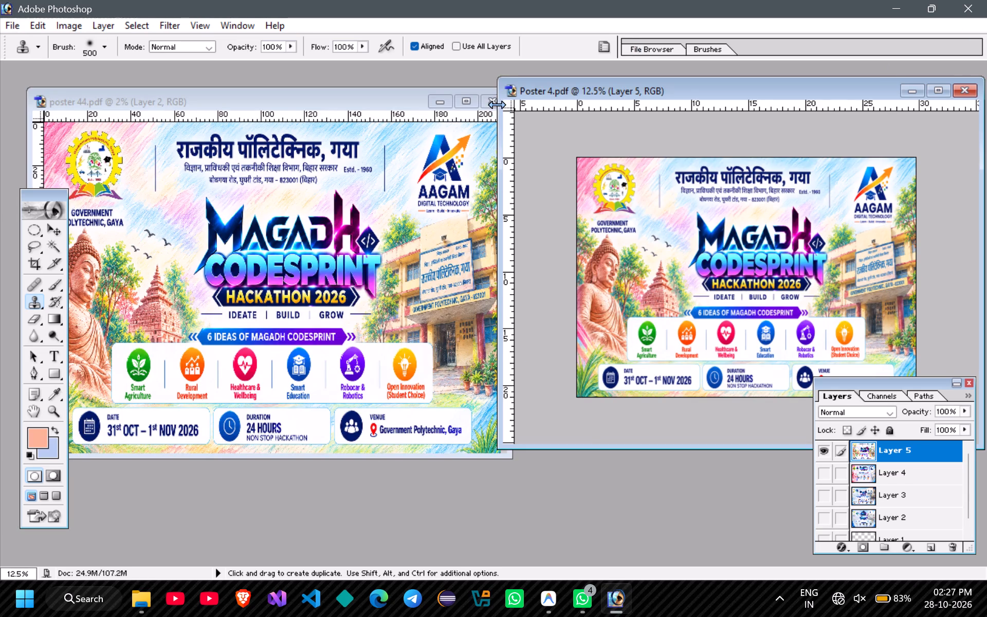
pyautogui.click(492, 102)
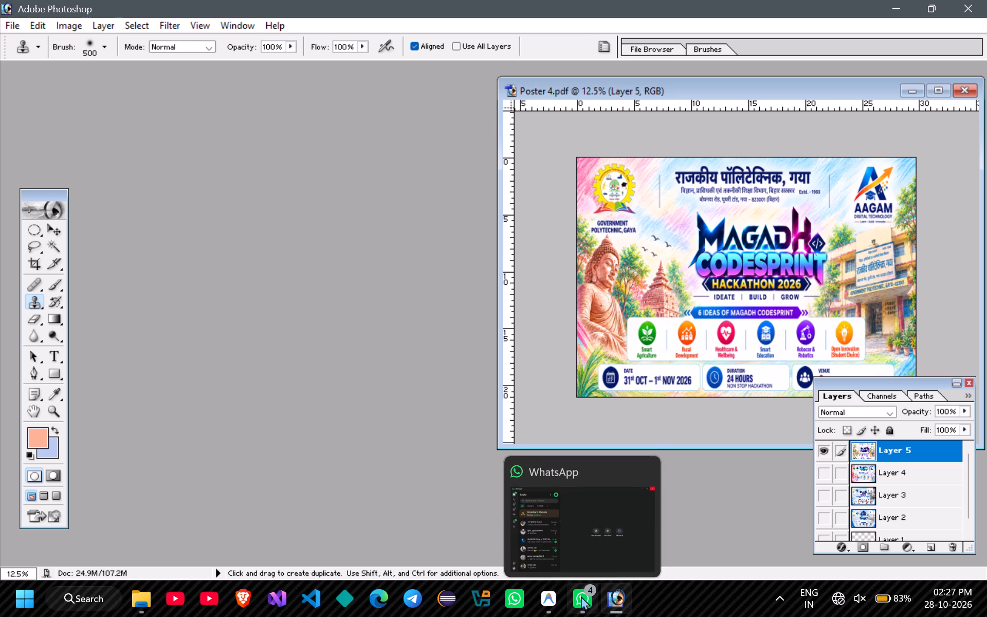
# Switch to File Explorer and open poster55.pdf from the mcs material folder in Photoshop as a separate document.
pyautogui.click(142, 595)
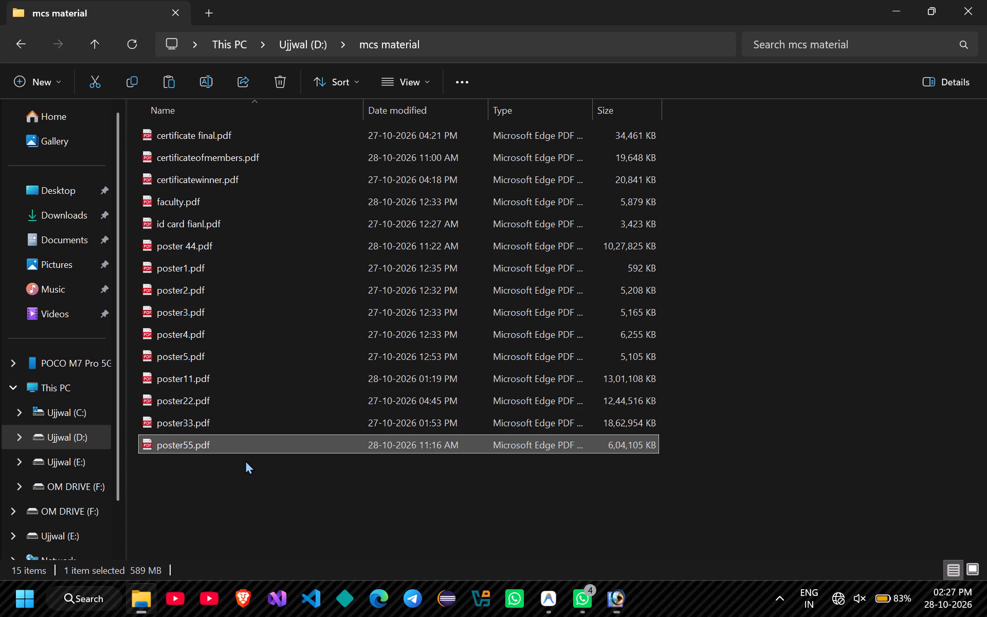
pyautogui.moveTo(245, 440); pyautogui.dragTo(609, 586)
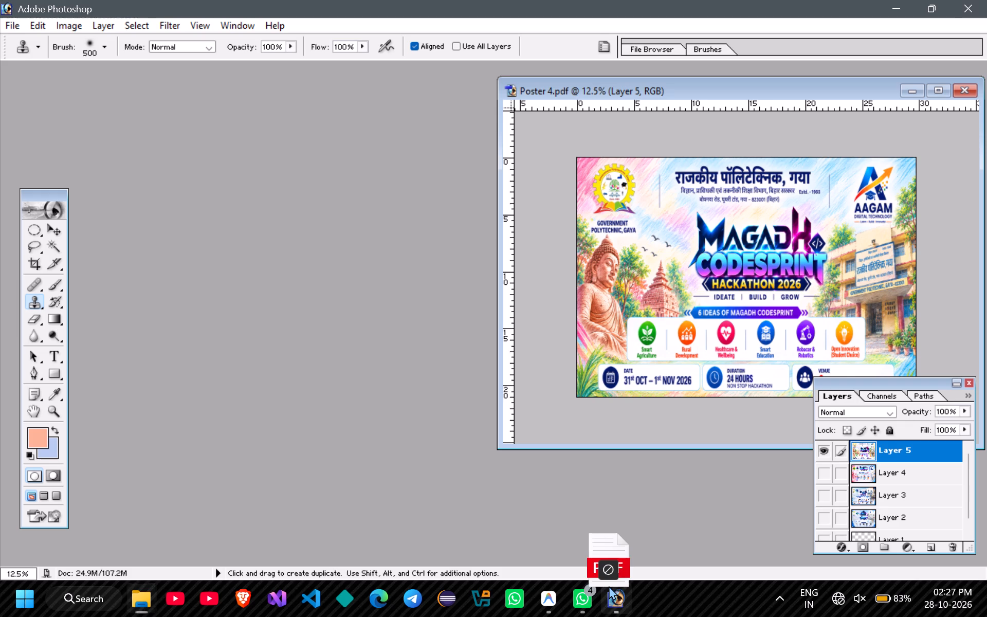
pyautogui.moveTo(609, 586); pyautogui.dragTo(554, 355)
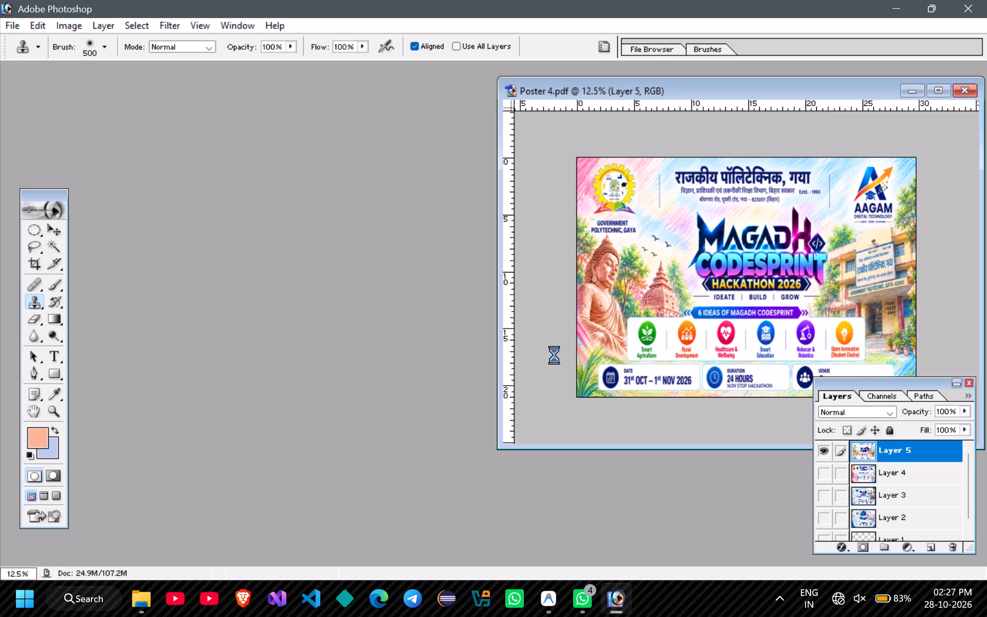
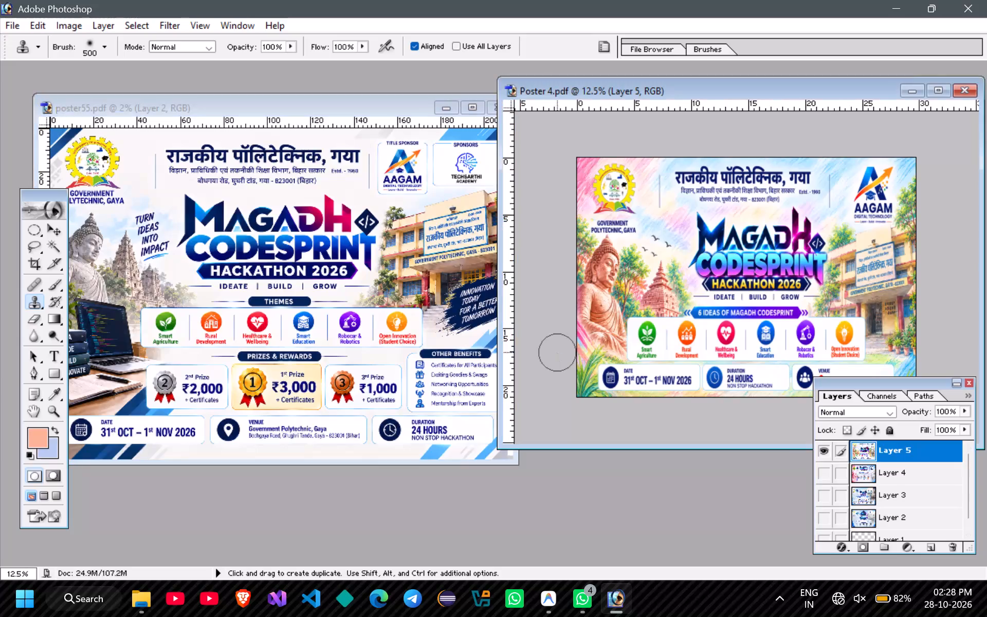
# Hide Layer 5 in Poster 4.pdf and copy the poster55.pdf artwork into that document as a new layer.
pyautogui.click(817, 451)
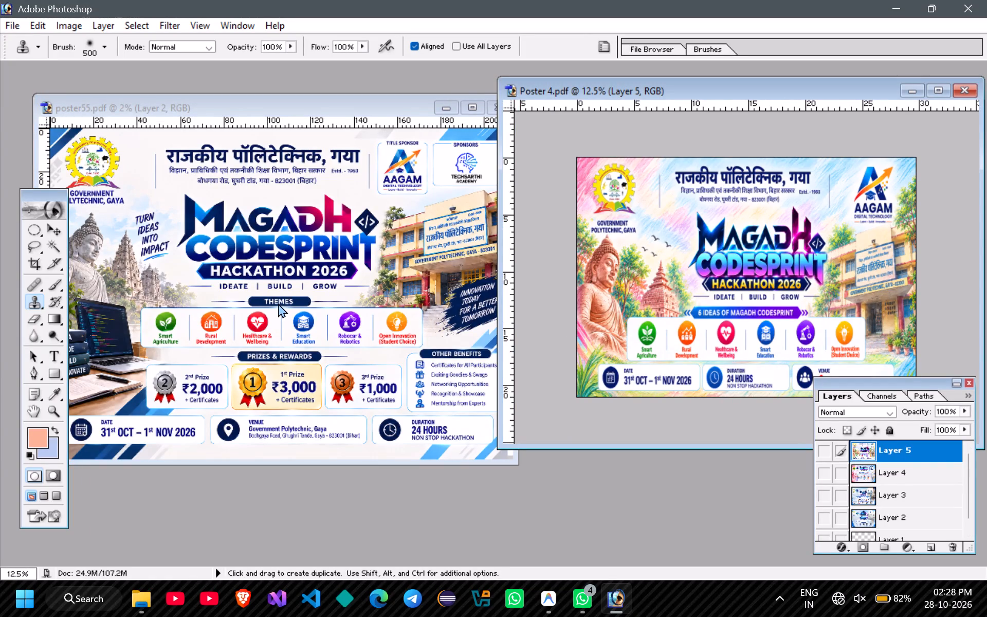
pyautogui.keyDown('ctrl'); pyautogui.click(278, 303); pyautogui.keyUp('ctrl')
pyautogui.keyDown('ctrl'); pyautogui.moveTo(278, 303); pyautogui.dragTo(661, 207); pyautogui.keyUp('ctrl')
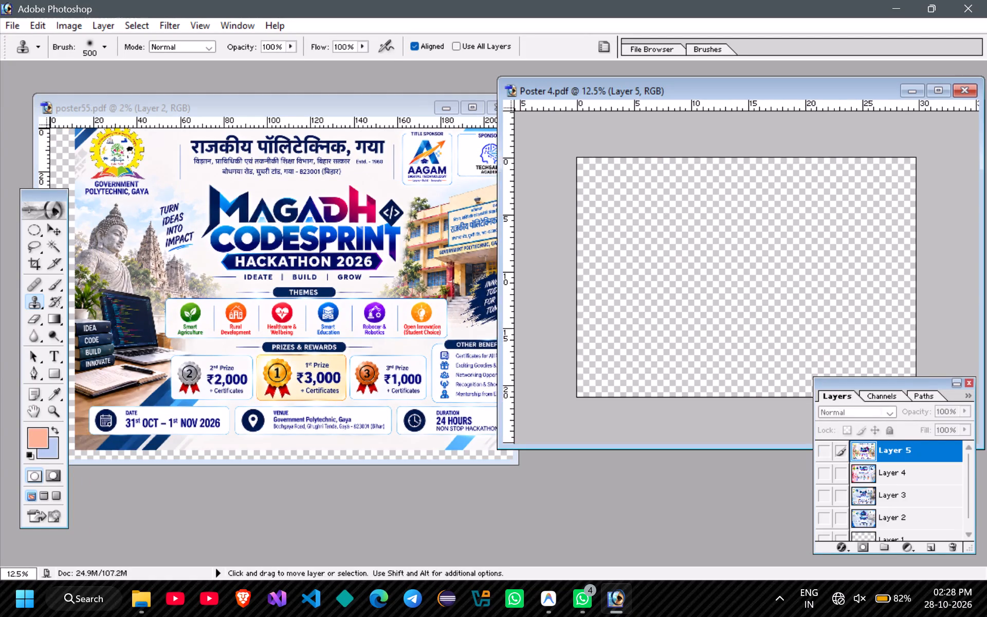
# Maximize Poster 4.pdf and free-transform the new poster layer to fill the A4 canvas, about 11.8% wide and 11.6% high.
pyautogui.click(943, 88)
pyautogui.hotkey('ctrl', '-')
pyautogui.hotkey('ctrl', '-')
pyautogui.hotkey('ctrl', '-')
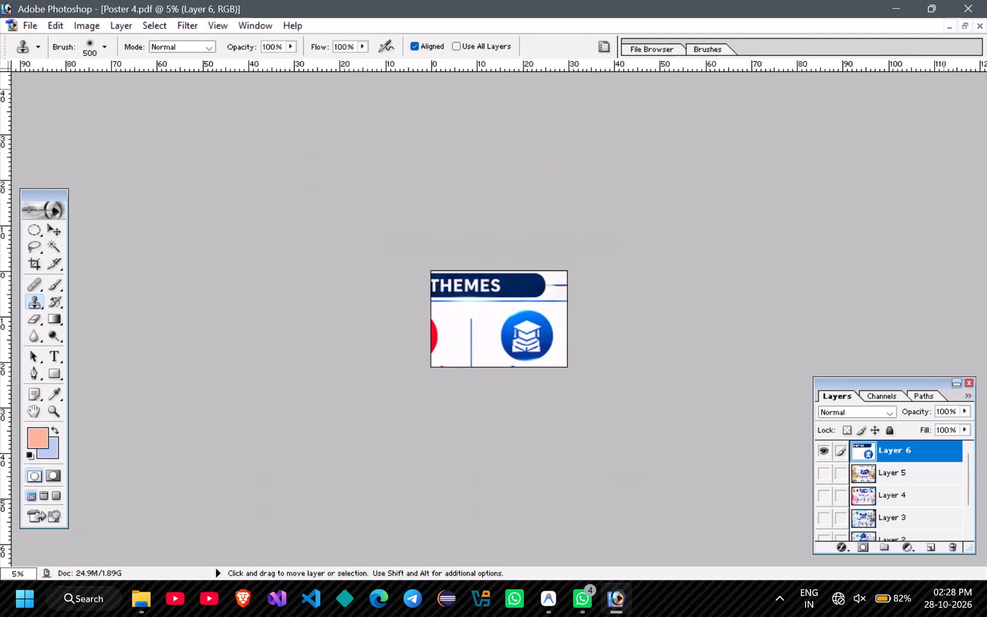
pyautogui.hotkey('ctrl', '-')
pyautogui.hotkey('ctrl', 't')
pyautogui.hotkey('ctrl', '-')
pyautogui.hotkey('ctrl', '-')
pyautogui.hotkey('ctrl', '-')
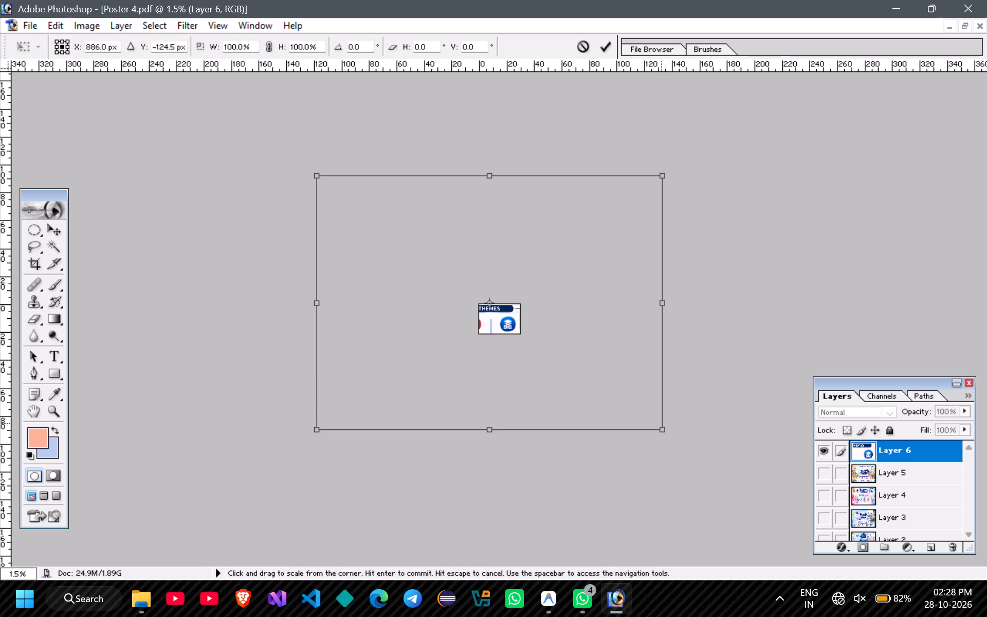
pyautogui.moveTo(663, 433); pyautogui.dragTo(524, 333)
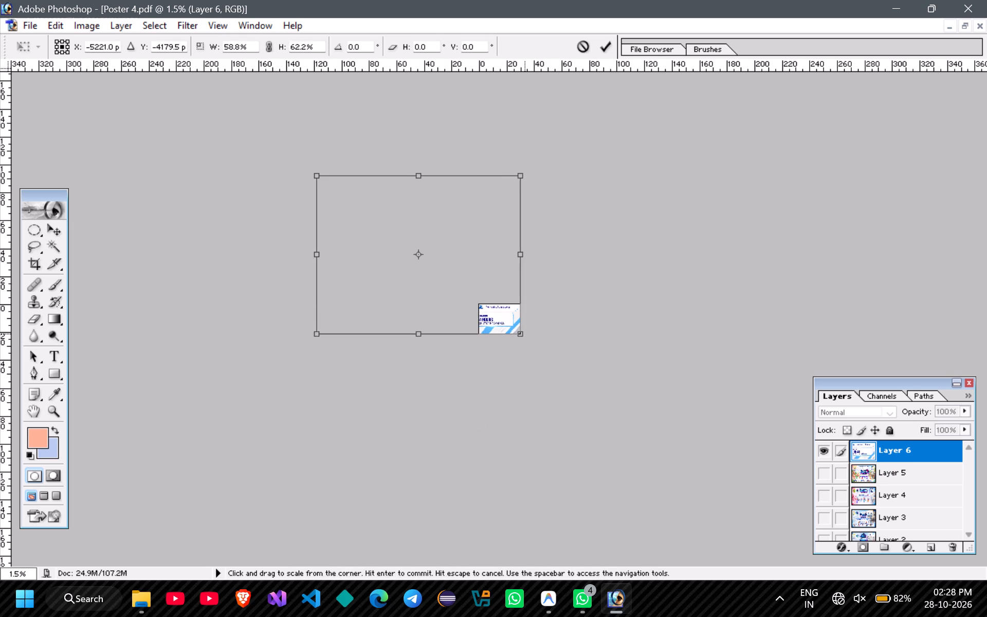
pyautogui.moveTo(317, 177); pyautogui.dragTo(479, 306)
pyautogui.hotkey('ctrl', '=')
pyautogui.hotkey('ctrl', '=')
pyautogui.hotkey('ctrl', '=')
pyautogui.hotkey('ctrl', '=')
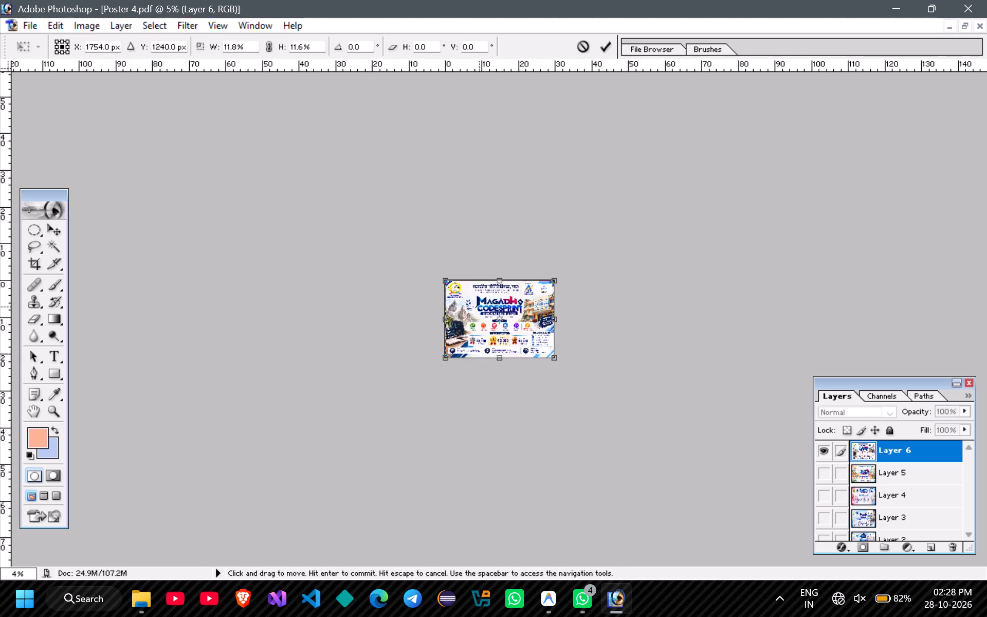
pyautogui.hotkey('ctrl', '=')
pyautogui.hotkey('ctrl', '=')
pyautogui.hotkey('ctrl', '=')
pyautogui.hotkey('ctrl', '=')
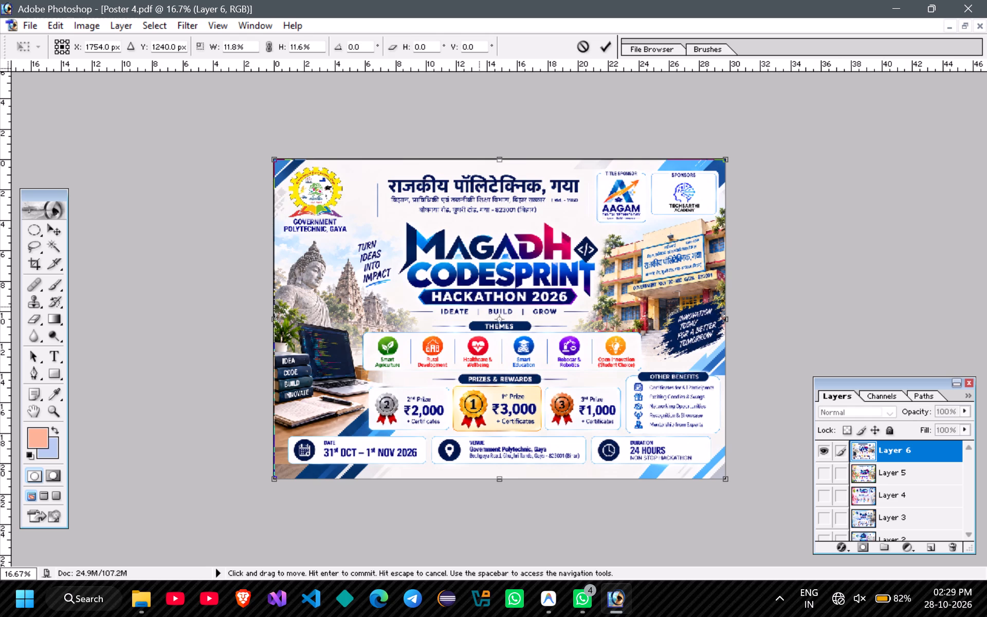
pyautogui.press('Return')
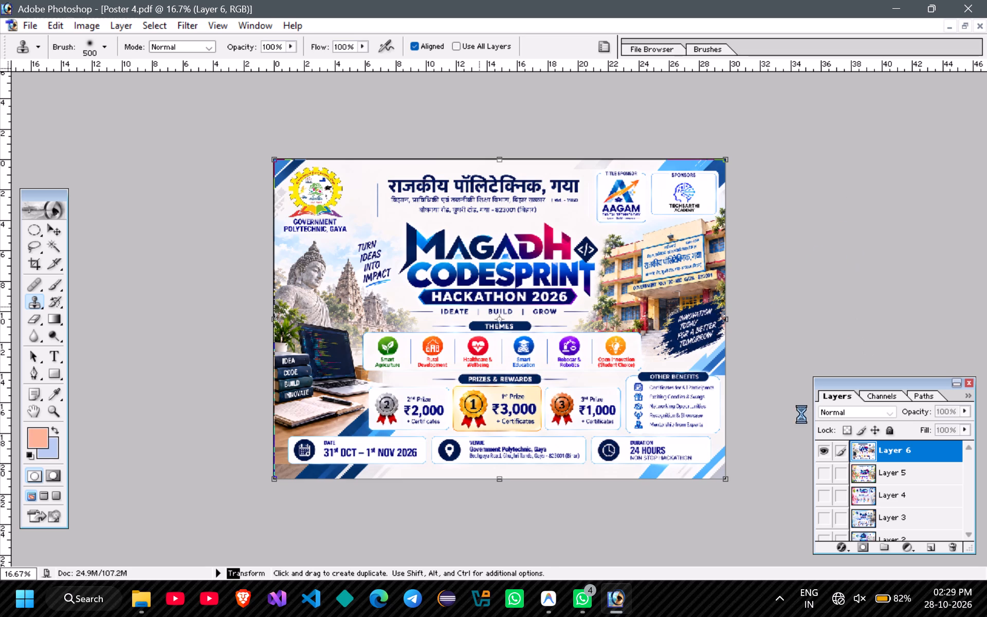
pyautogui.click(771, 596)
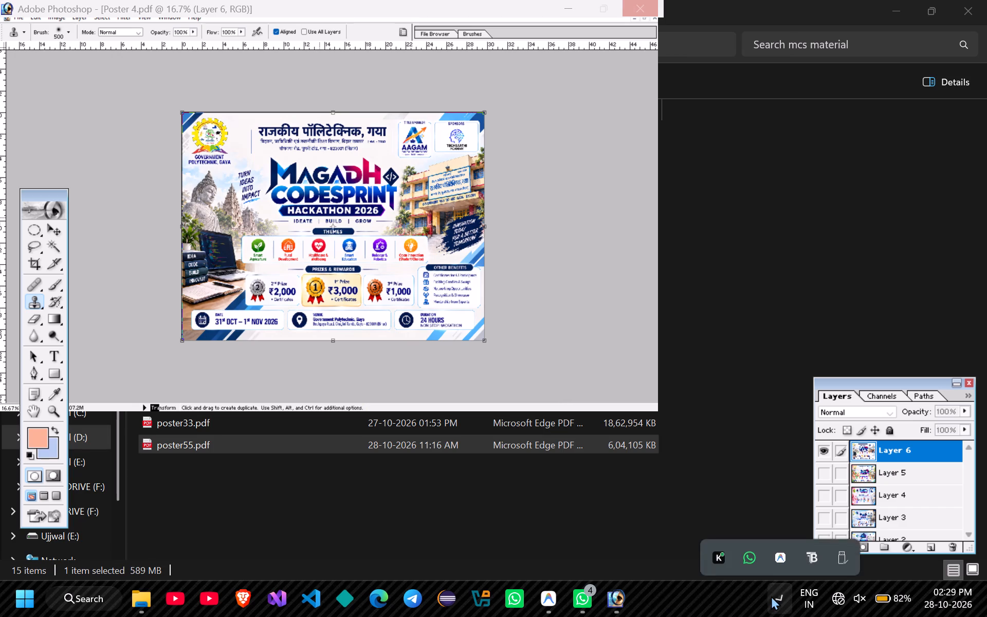
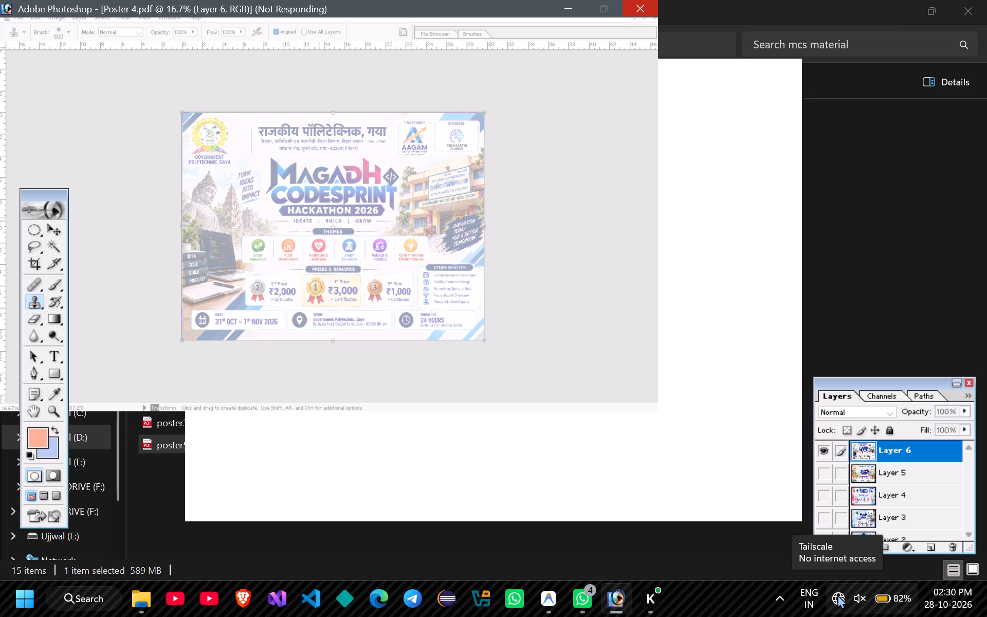
# Turn on the computer's WiFi from the system quick settings and open the list of available wireless networks.
pyautogui.click(836, 592)
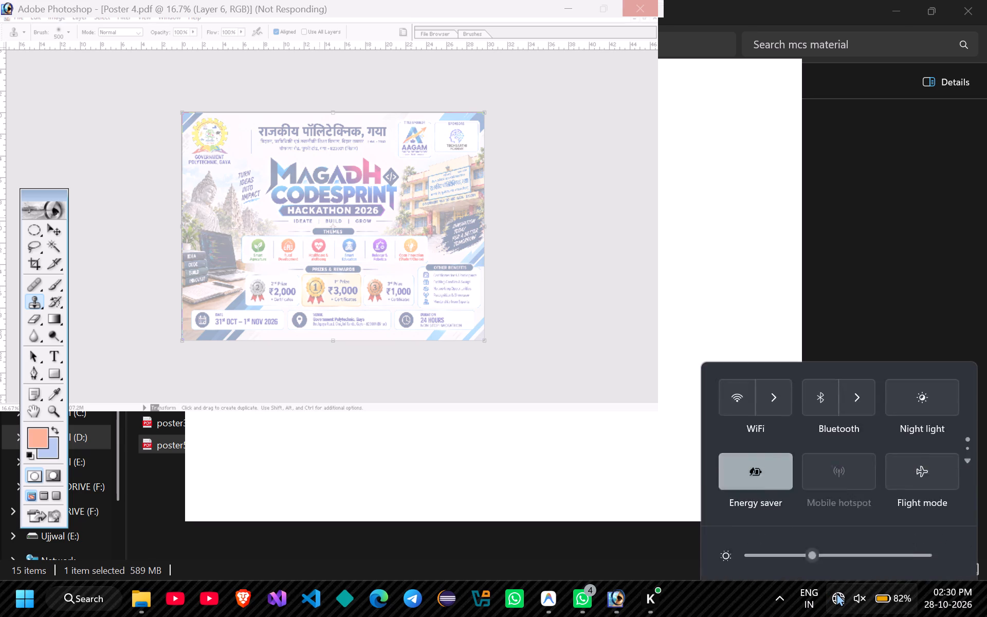
pyautogui.click(740, 301)
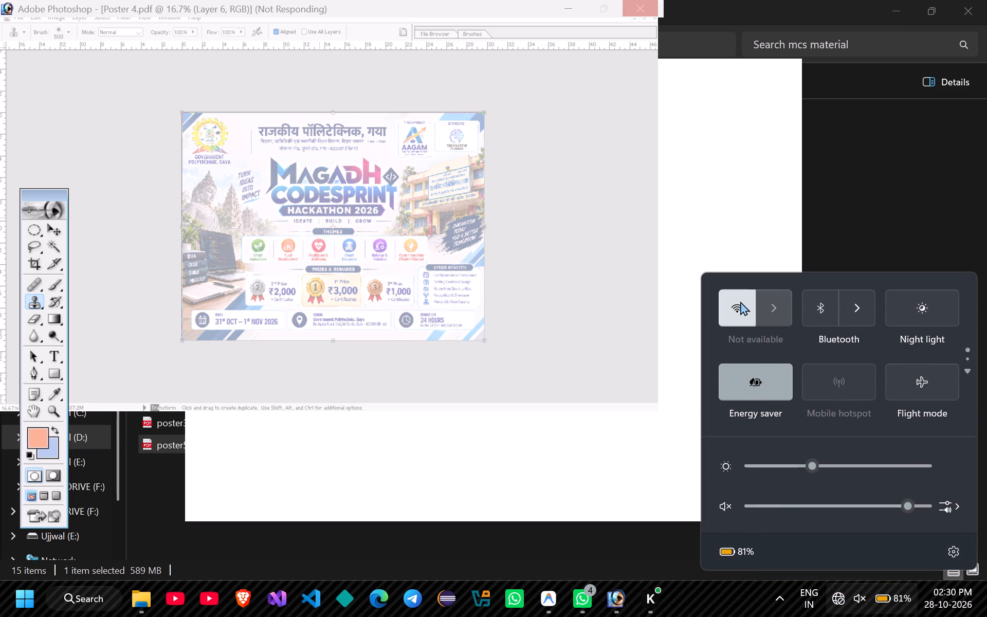
pyautogui.click(780, 320)
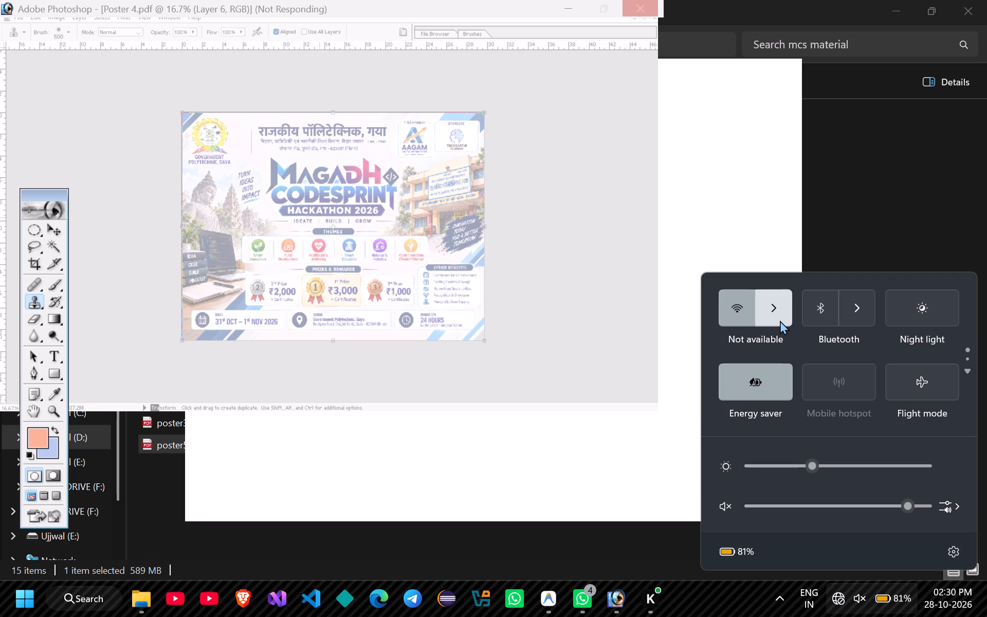
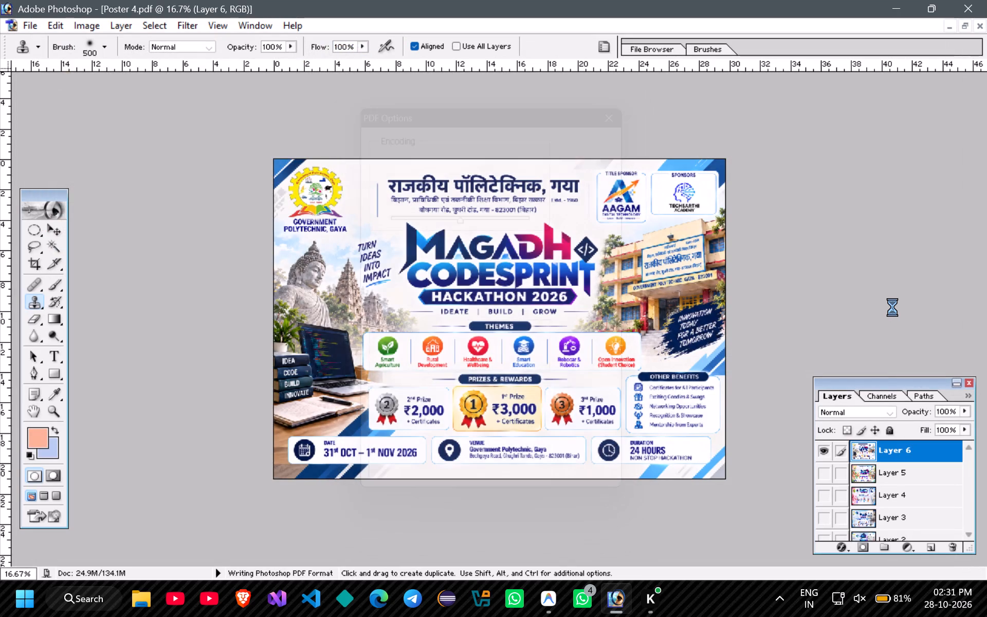
# Switch to Microsoft Edge and, in its file-open dialog, copy Poster 3 Copy.pdf from Final Hackathon's Poster3 folder on drive F into the pREVIEW folder.
pyautogui.click(374, 589)
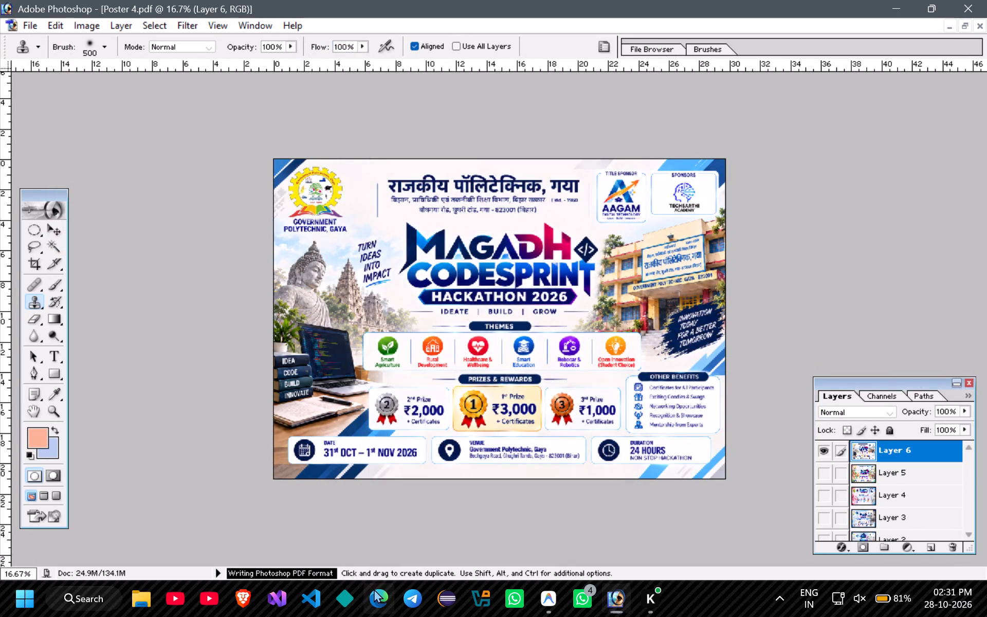
pyautogui.hotkey('ctrl', 'o')
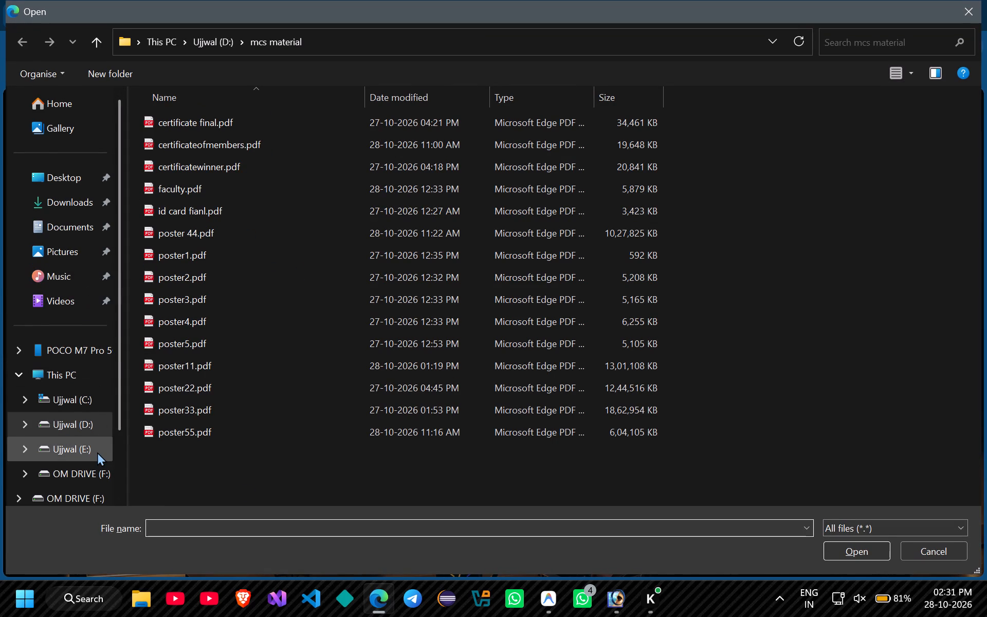
pyautogui.click(94, 471)
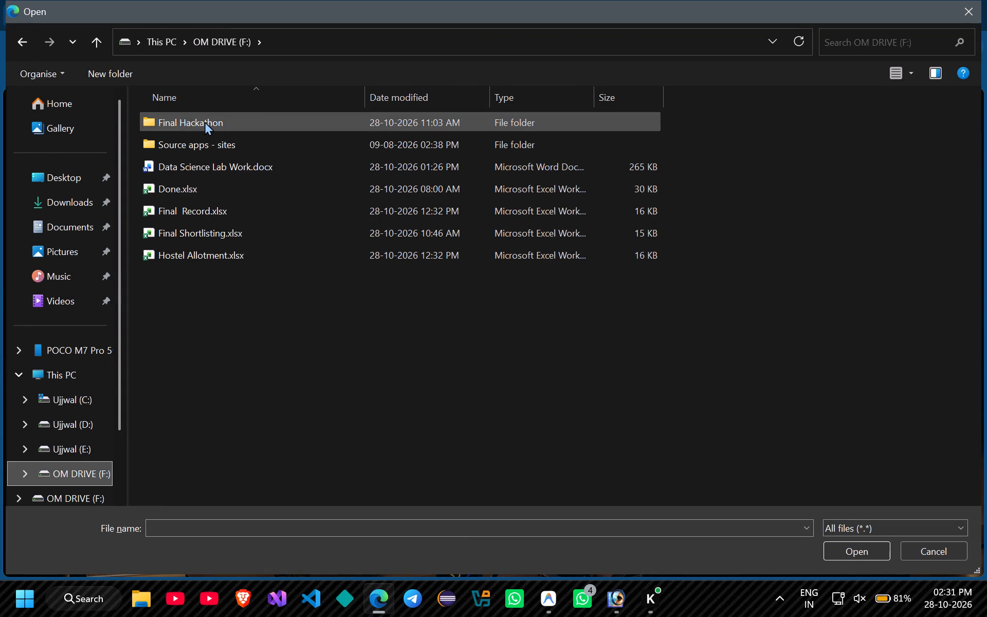
pyautogui.doubleClick(205, 121)
pyautogui.doubleClick(205, 121)
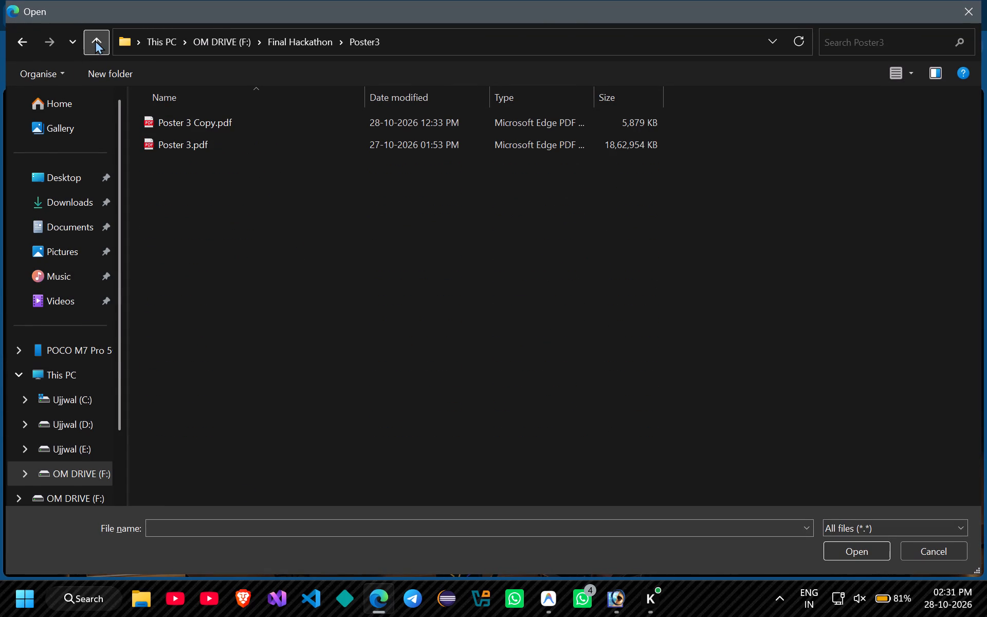
pyautogui.click(189, 118)
pyautogui.hotkey('ctrl', 'c')
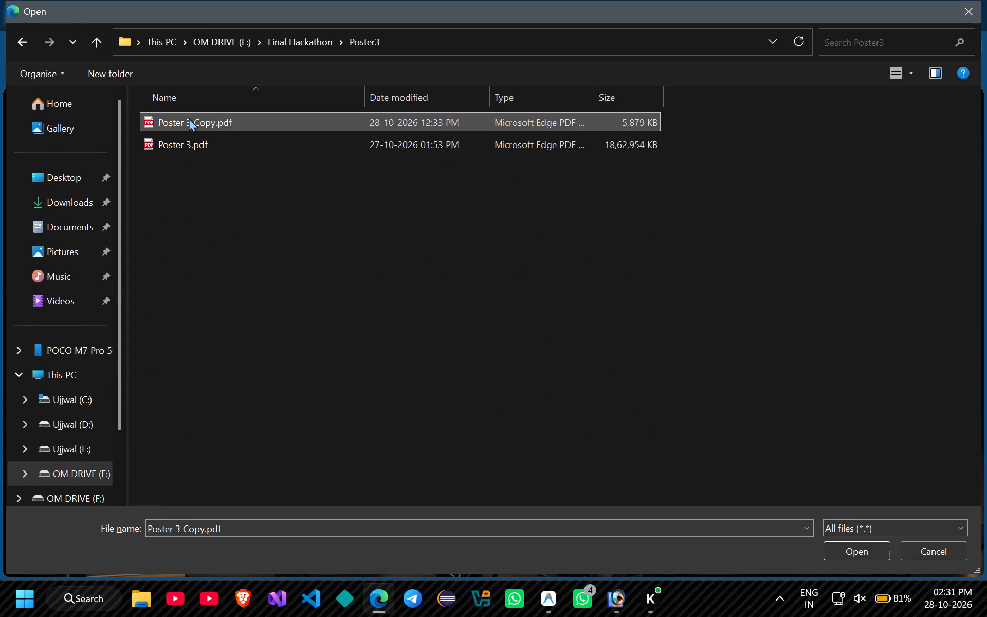
pyautogui.click(91, 46)
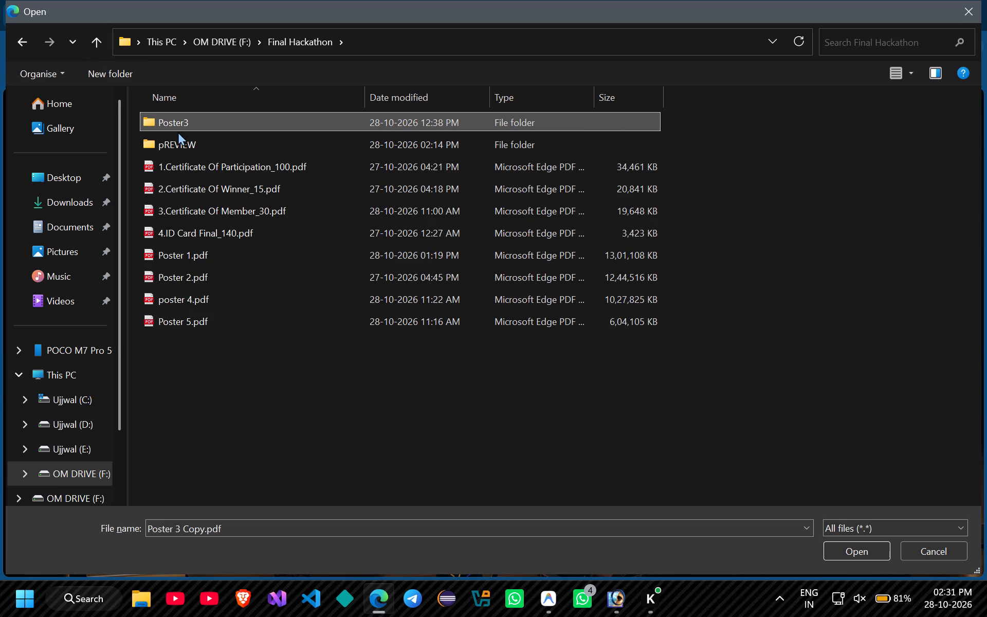
pyautogui.doubleClick(180, 141)
pyautogui.click(379, 380)
pyautogui.hotkey('ctrl', 'v')
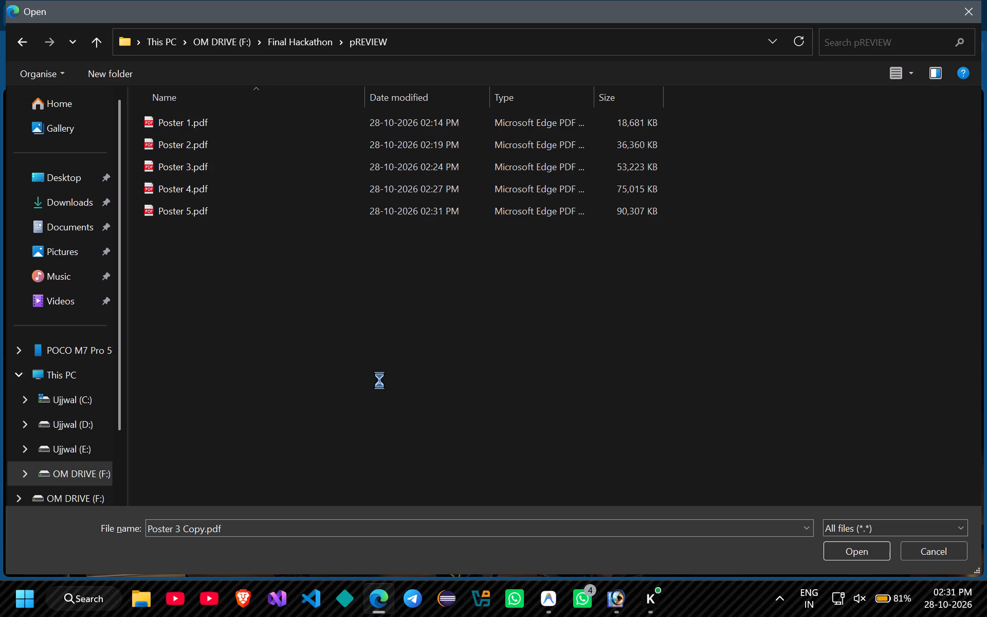
# Open Poster 1.pdf from the pREVIEW folder, look over the whole poster page, and close the browser.
pyautogui.doubleClick(251, 119)
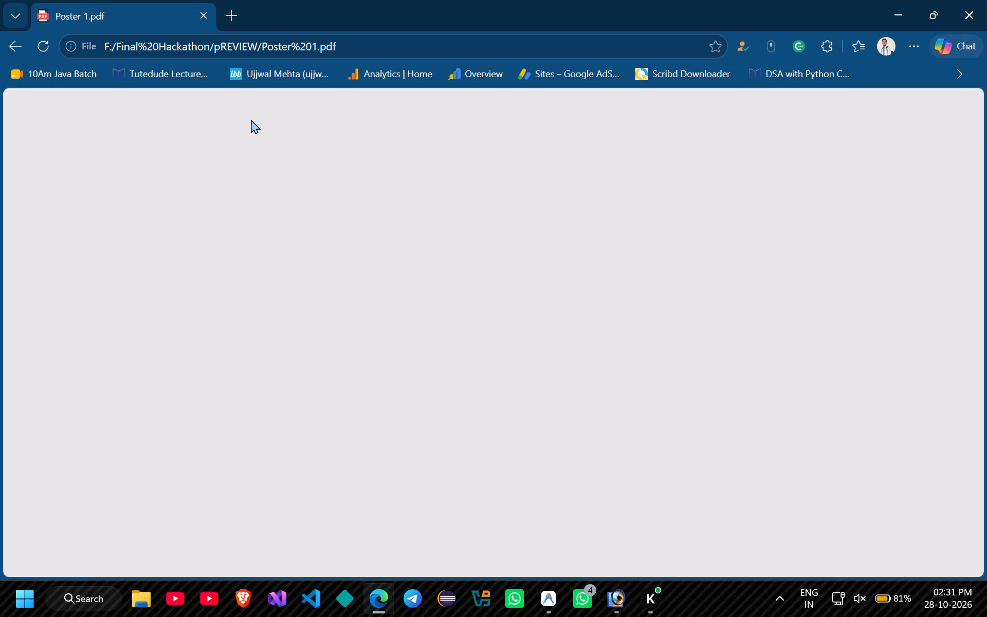
pyautogui.scroll(-5, 374, 252)
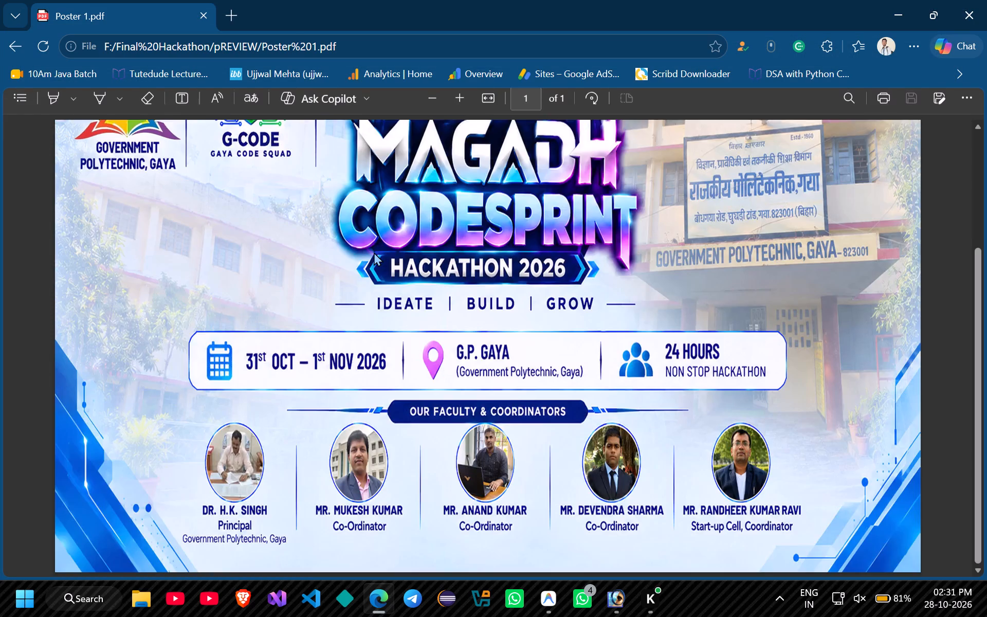
pyautogui.scroll(5, 374, 252)
pyautogui.scroll(-3, 374, 252)
pyautogui.scroll(5, 374, 252)
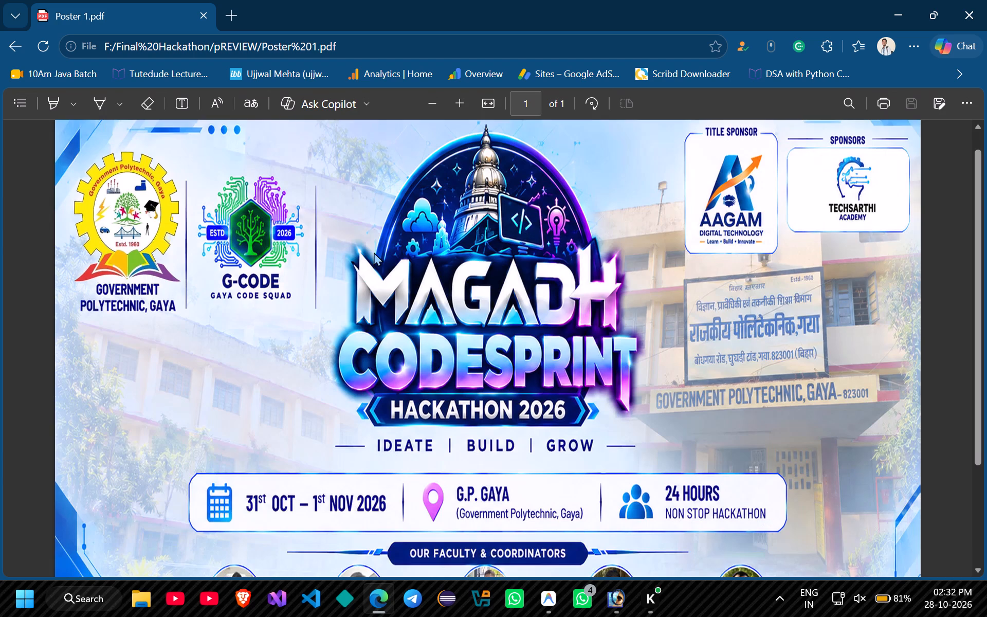
pyautogui.click(986, 0)
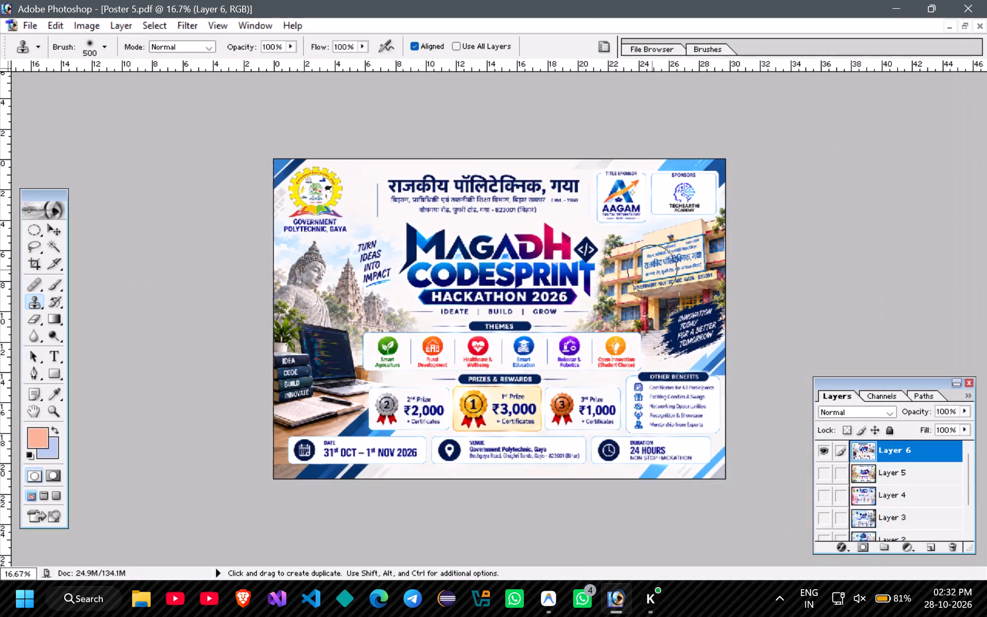
# Close the saved Poster 5.pdf document in Photoshop.
pyautogui.click(981, 31)
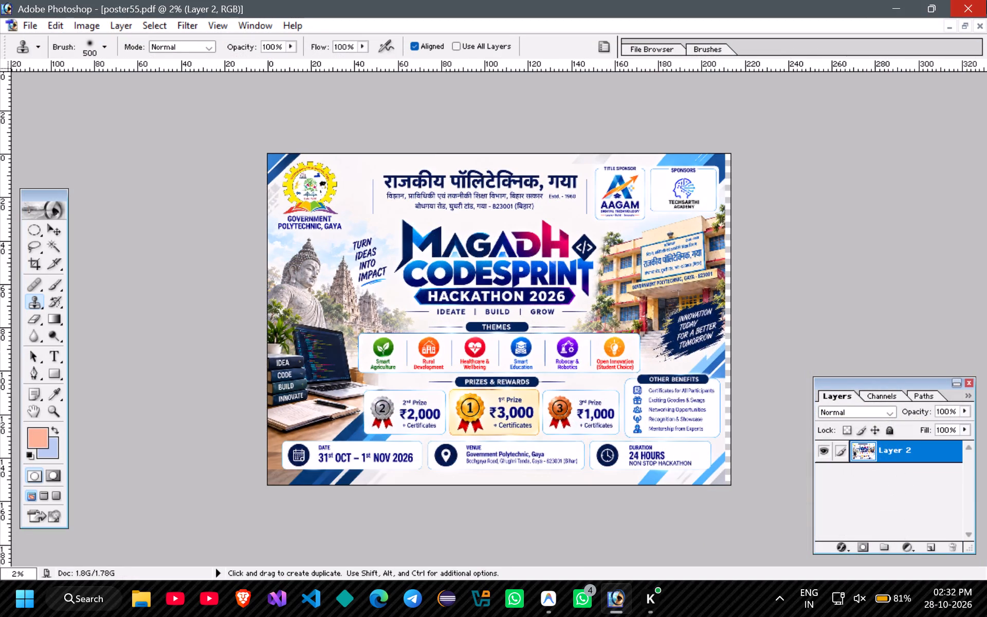
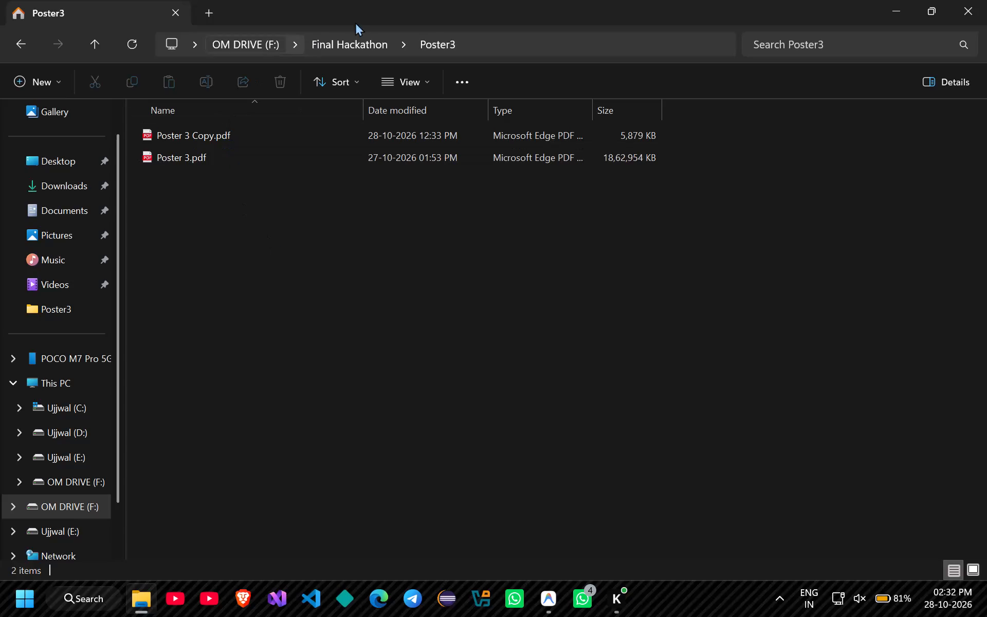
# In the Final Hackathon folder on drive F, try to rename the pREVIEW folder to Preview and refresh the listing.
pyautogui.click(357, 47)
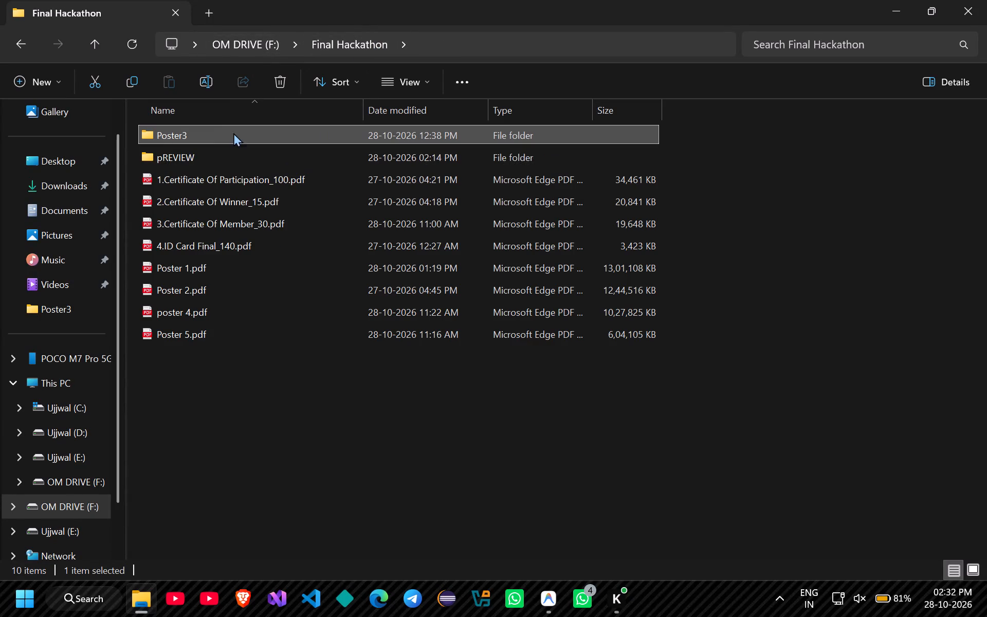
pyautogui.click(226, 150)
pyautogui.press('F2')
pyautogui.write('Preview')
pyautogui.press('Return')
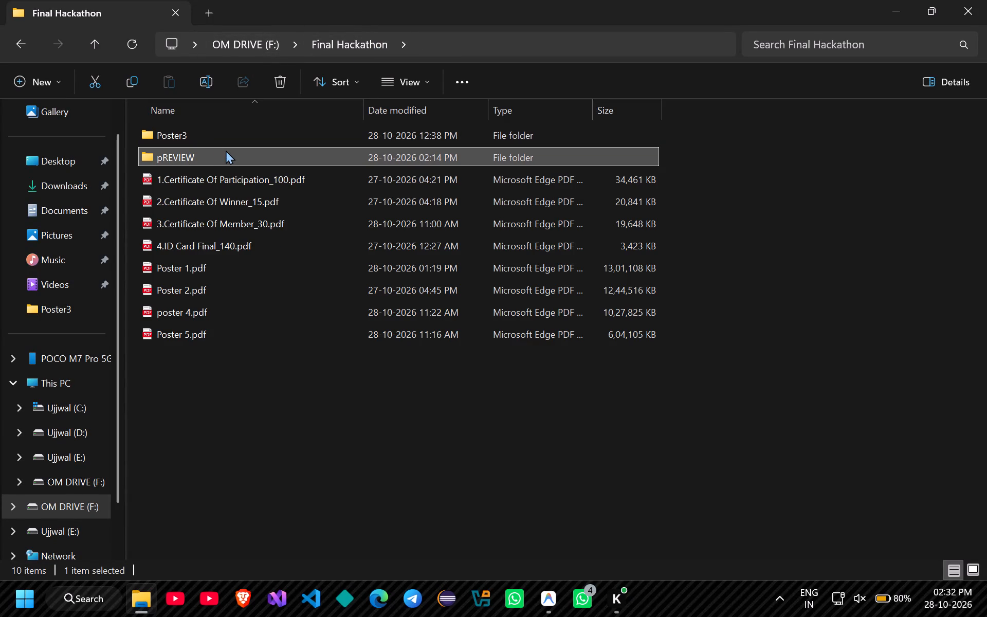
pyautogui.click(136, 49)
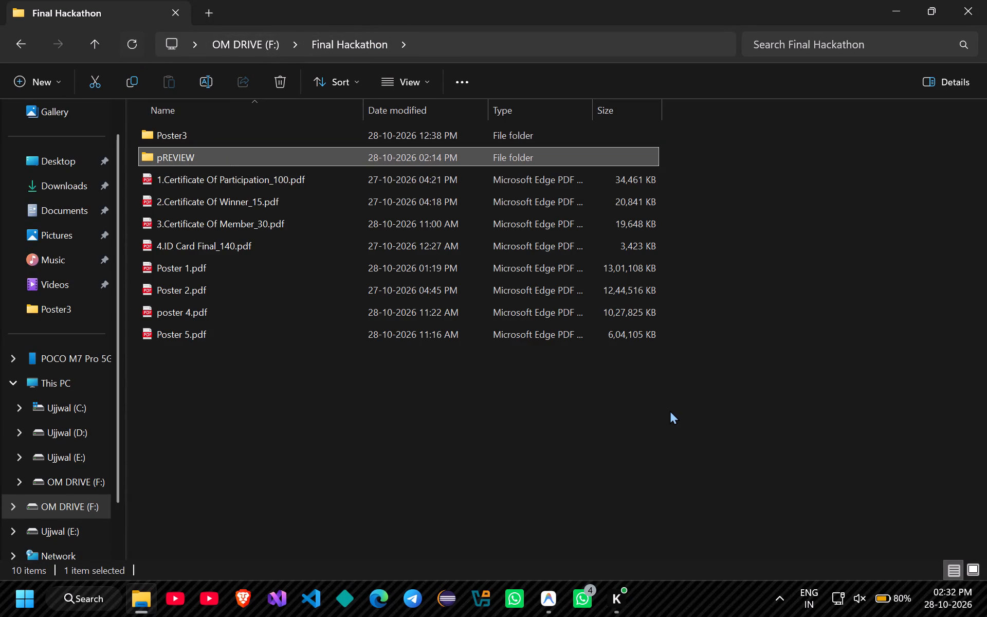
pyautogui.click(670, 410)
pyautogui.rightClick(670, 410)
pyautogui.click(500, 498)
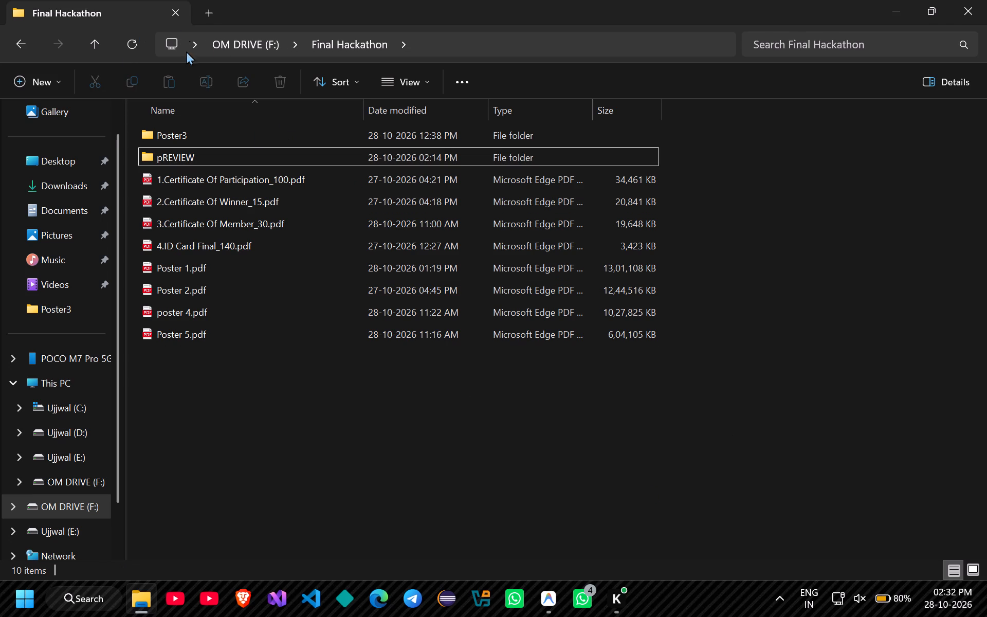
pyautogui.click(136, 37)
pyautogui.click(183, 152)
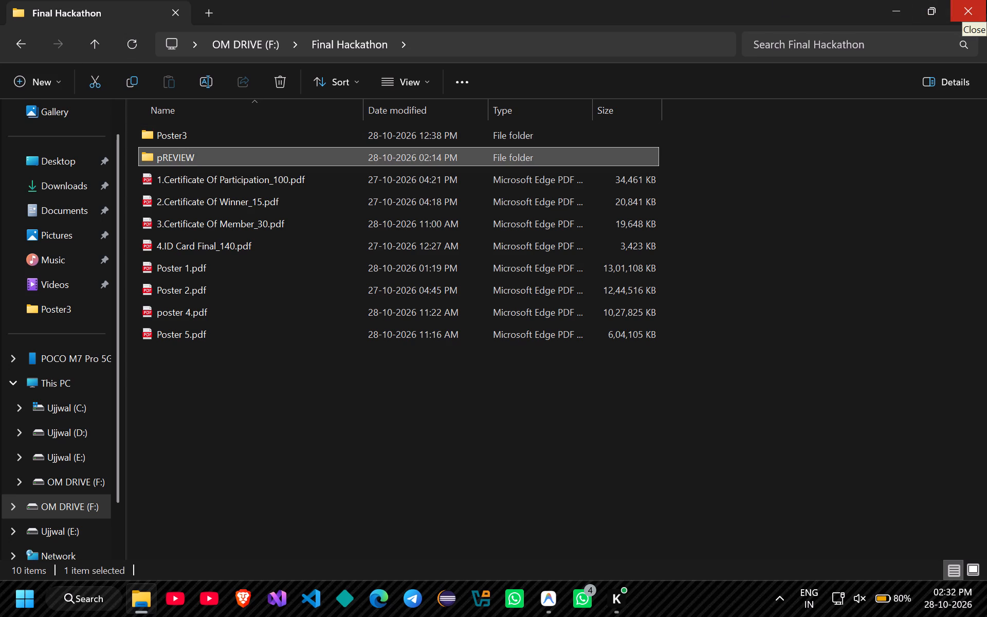
# Switch to Microsoft Edge, open Poster 1.pdf from the pREVIEW folder, and look over the poster page.
pyautogui.click(389, 584)
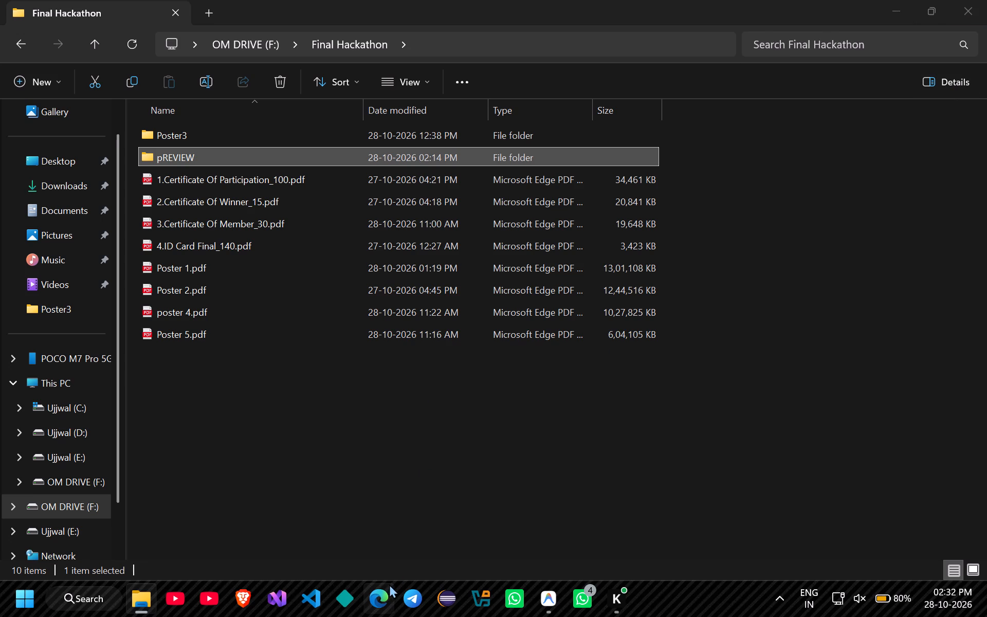
pyautogui.hotkey('ctrl', 'o')
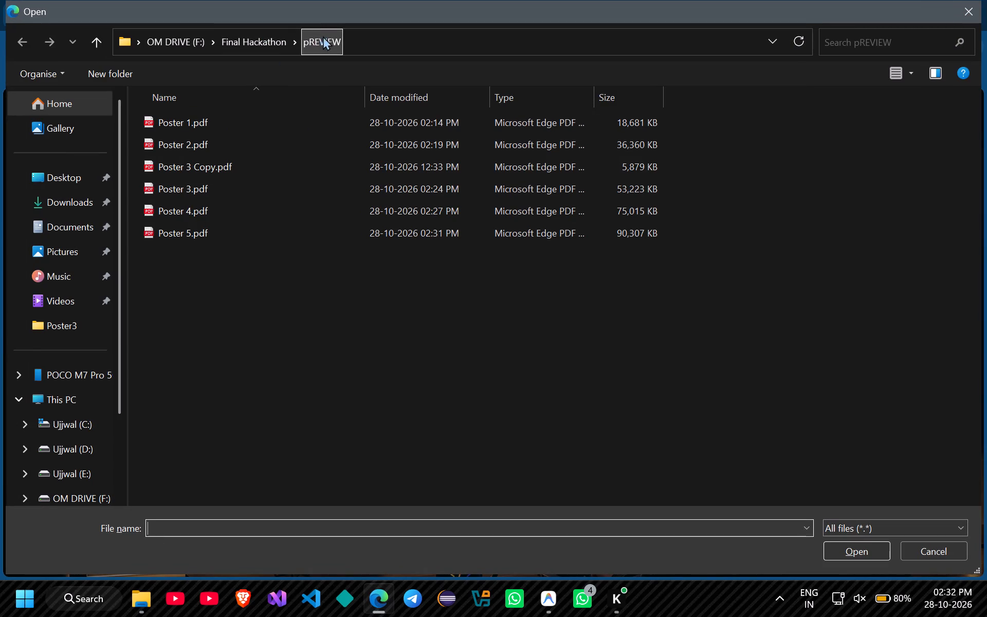
pyautogui.doubleClick(240, 124)
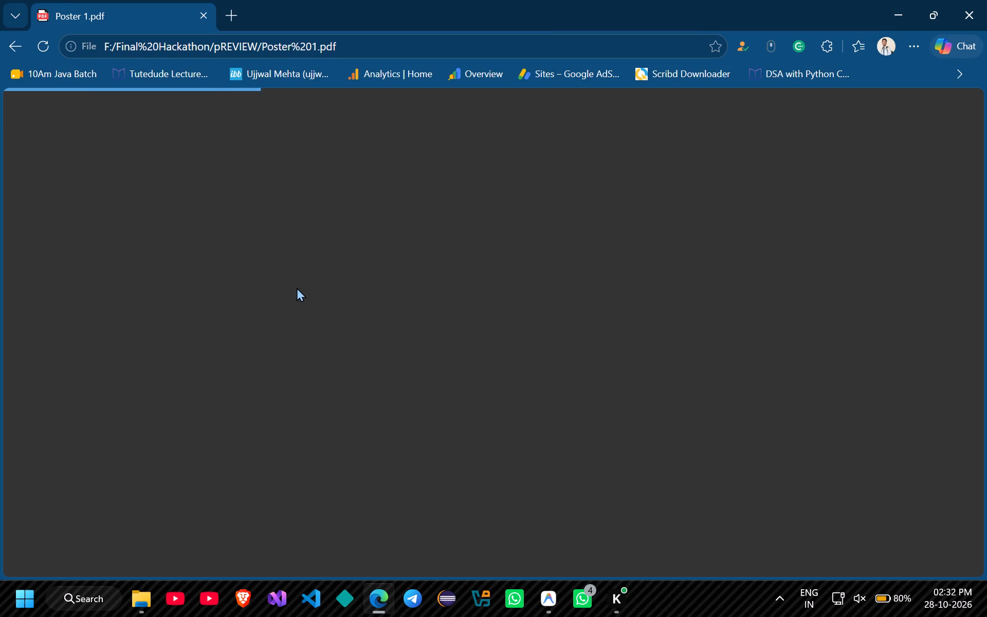
pyautogui.scroll(-4, 297, 287)
pyautogui.scroll(3, 297, 287)
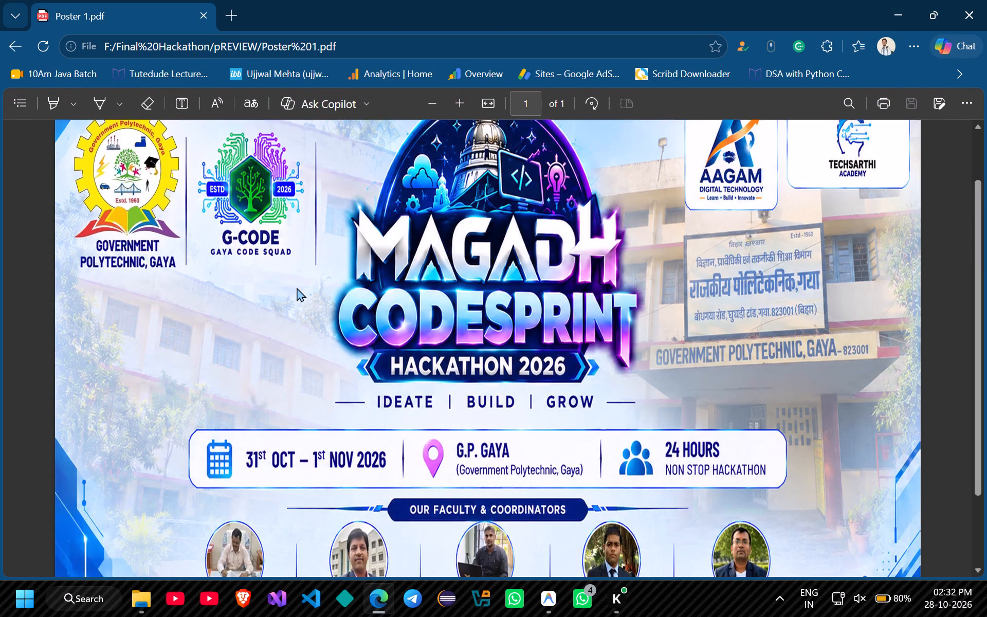
# Open Poster 2.pdf from the pREVIEW folder in a new browser tab and look over the poster page.
pyautogui.hotkey('ctrl', 't')
pyautogui.hotkey('ctrl', 'o')
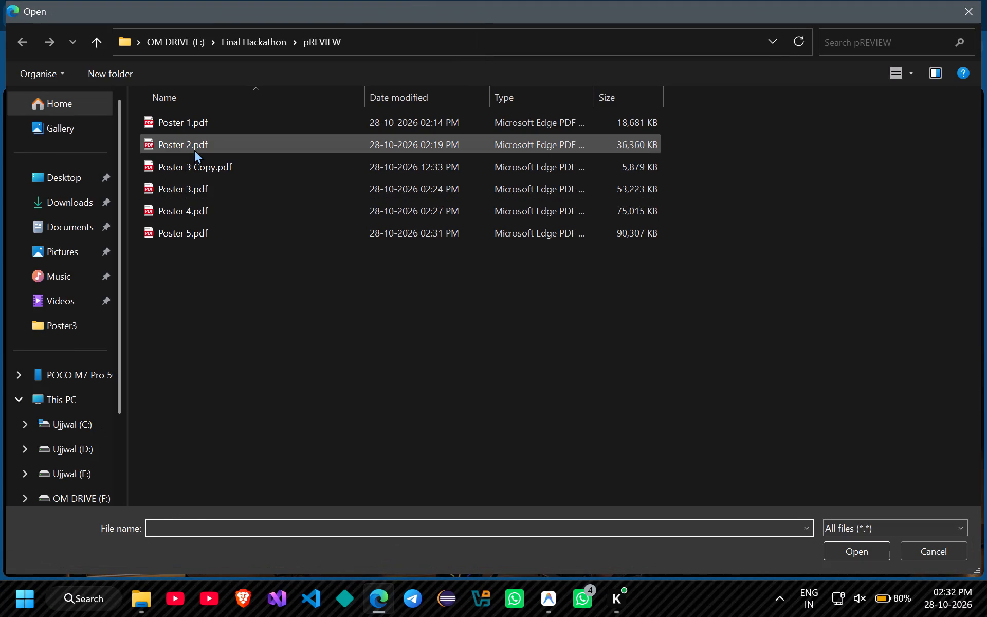
pyautogui.doubleClick(194, 150)
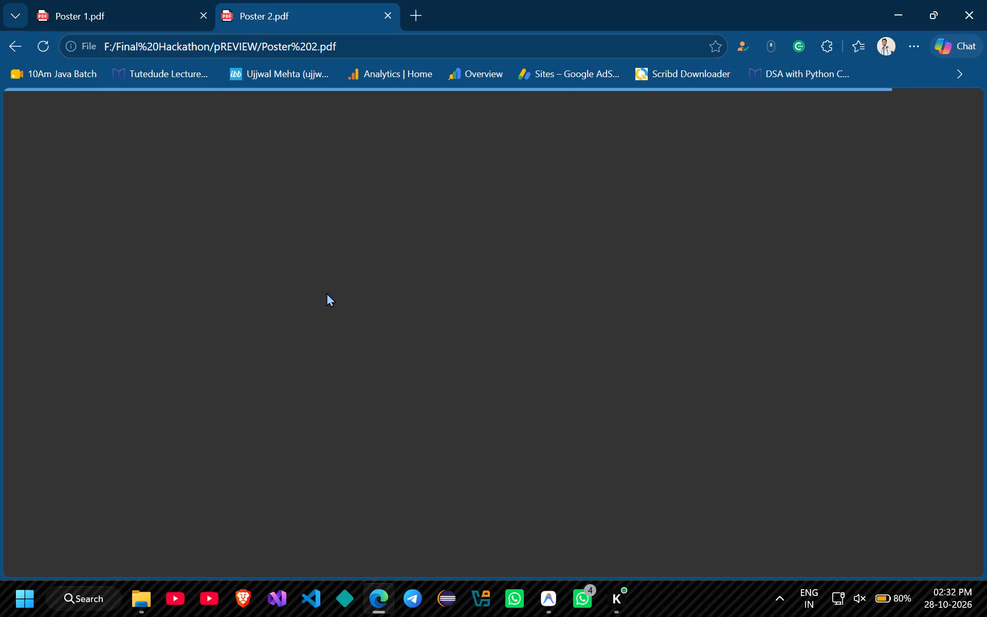
pyautogui.scroll(-3, 326, 293)
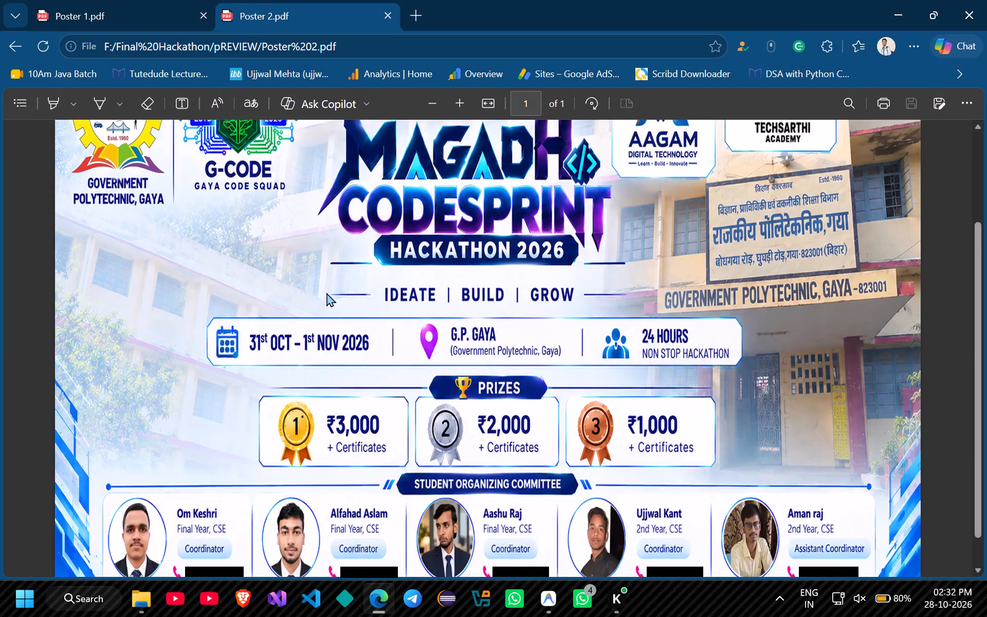
pyautogui.scroll(2, 326, 293)
# Open Poster 3.pdf from the pREVIEW folder in another new browser tab and look over its list of selected teams.
pyautogui.hotkey('ctrl', 't')
pyautogui.hotkey('ctrl', 'o')
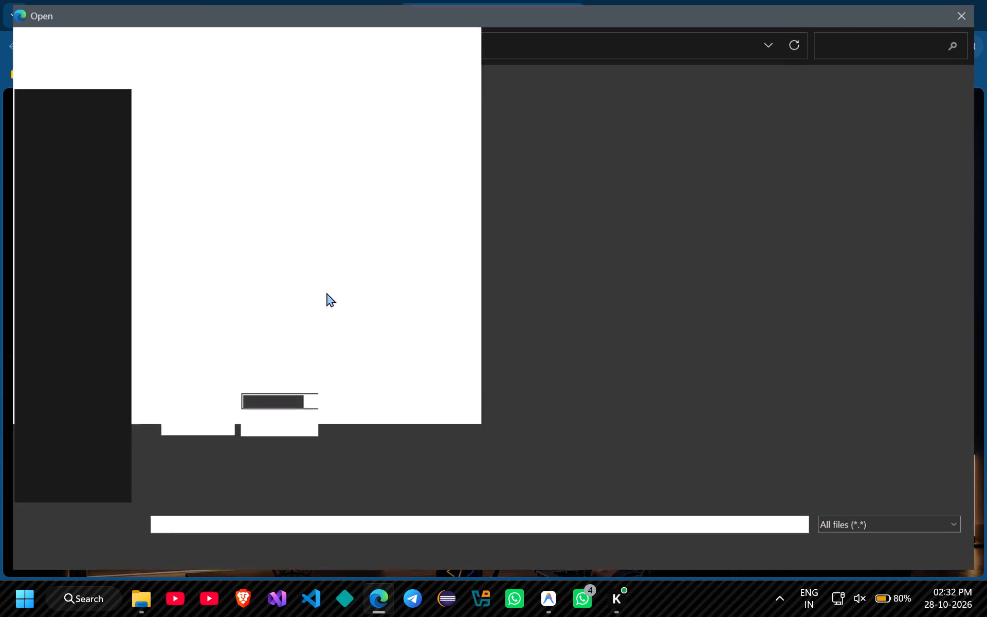
pyautogui.doubleClick(209, 183)
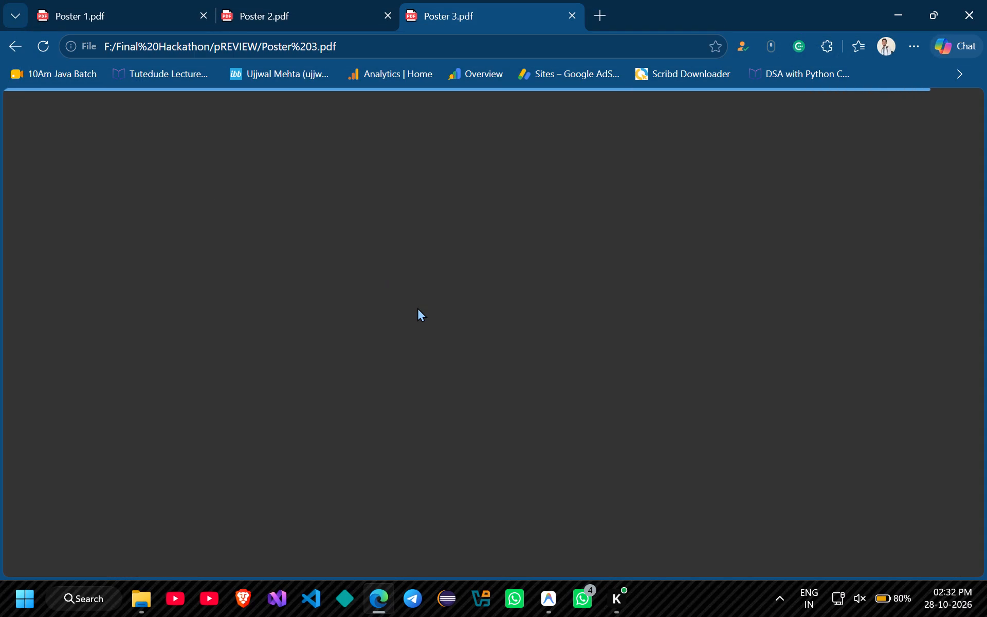
pyautogui.scroll(-5, 417, 307)
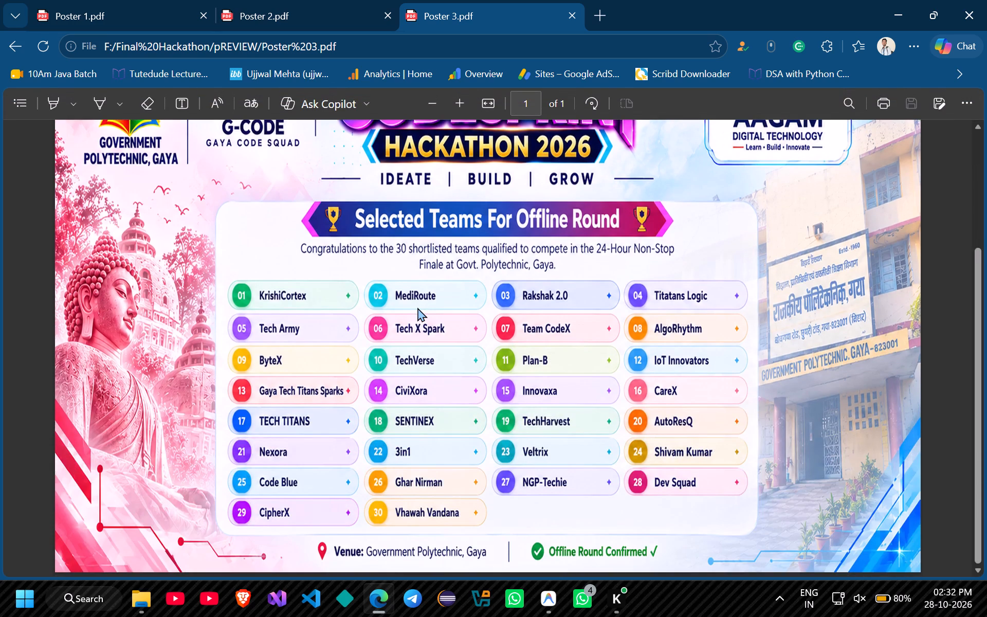
pyautogui.scroll(2, 417, 307)
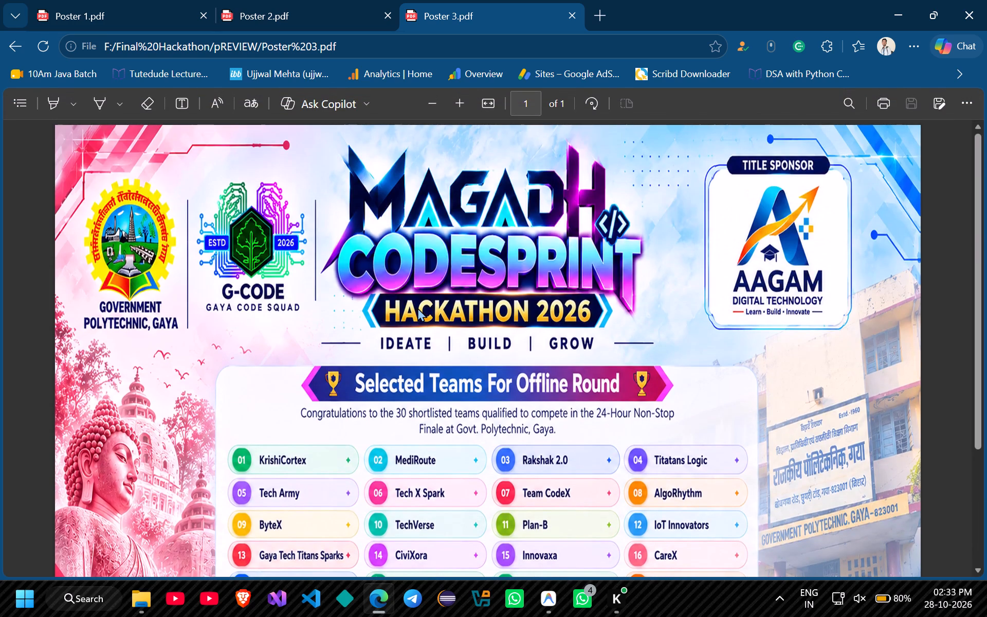
# Open Poster 5.pdf from the pREVIEW folder in a fourth browser tab and look over the poster page.
pyautogui.click(598, 2)
pyautogui.hotkey('ctrl', 'o')
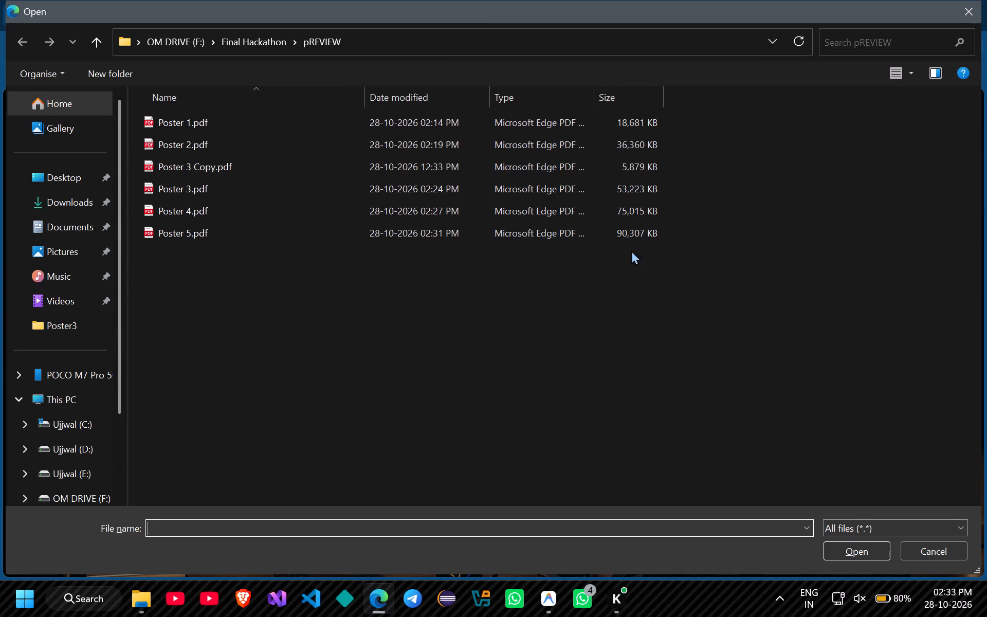
pyautogui.click(638, 222)
pyautogui.click(641, 222)
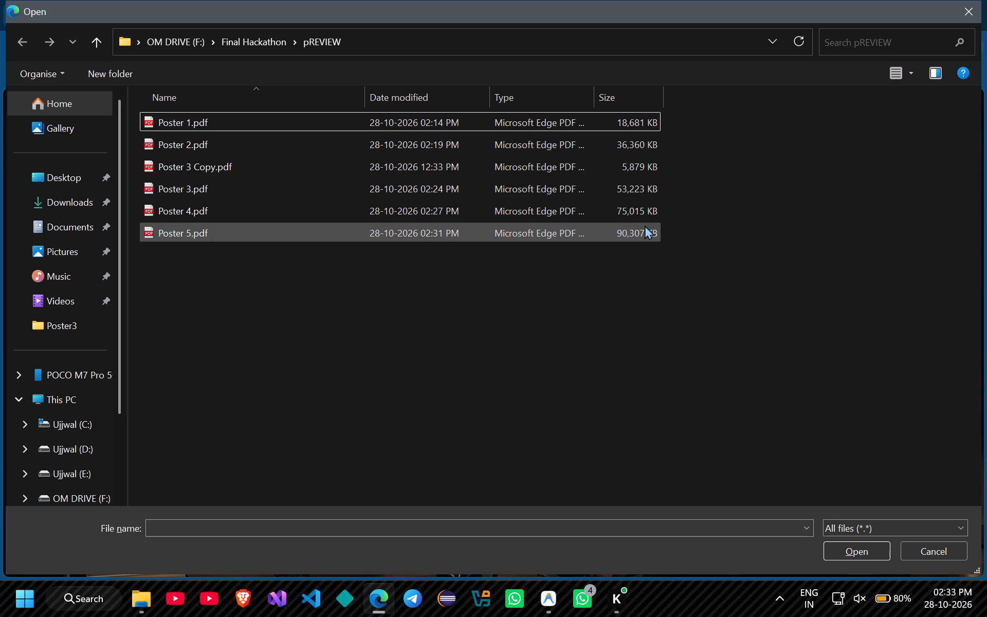
pyautogui.click(640, 226)
pyautogui.doubleClick(640, 226)
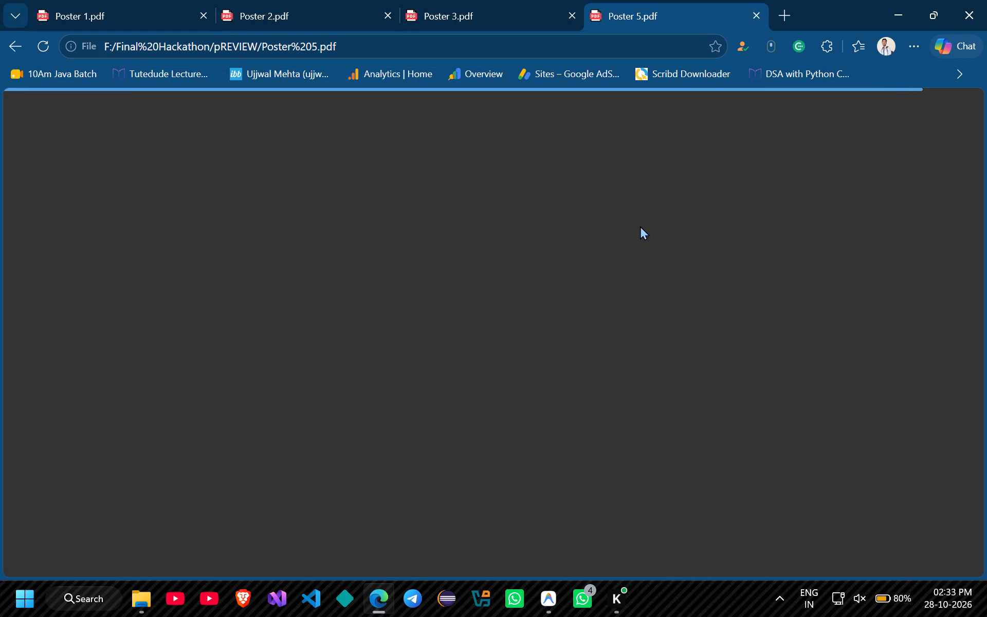
pyautogui.scroll(-3, 555, 268)
pyautogui.scroll(2, 555, 268)
pyautogui.scroll(-2, 555, 268)
pyautogui.scroll(2, 555, 268)
pyautogui.scroll(-5, 555, 268)
pyautogui.scroll(4, 555, 268)
pyautogui.scroll(-3, 555, 268)
pyautogui.scroll(3, 555, 268)
pyautogui.scroll(-2, 555, 268)
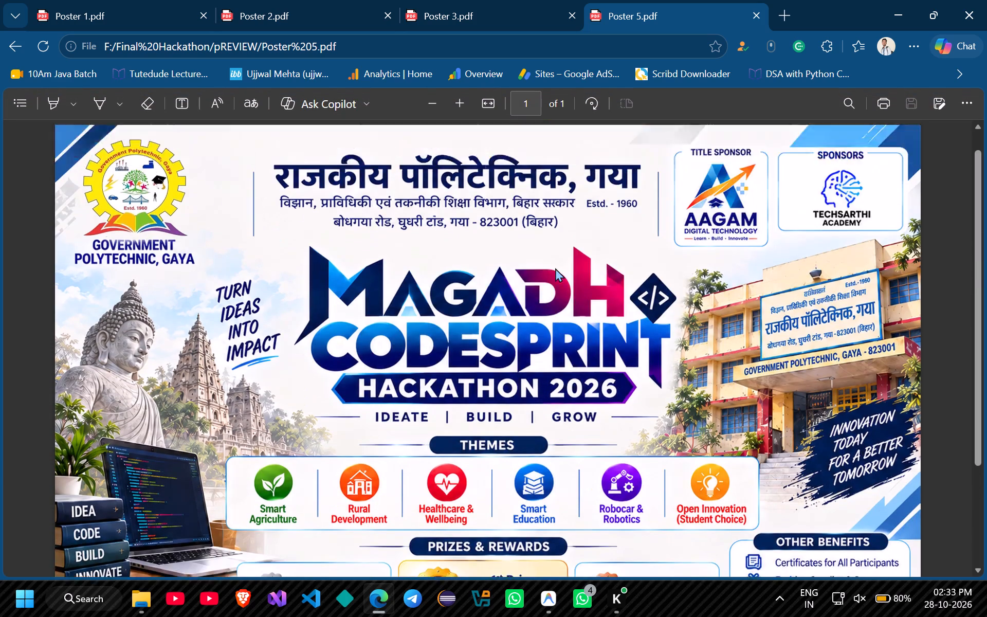
pyautogui.scroll(-2, 555, 268)
pyautogui.scroll(1, 555, 268)
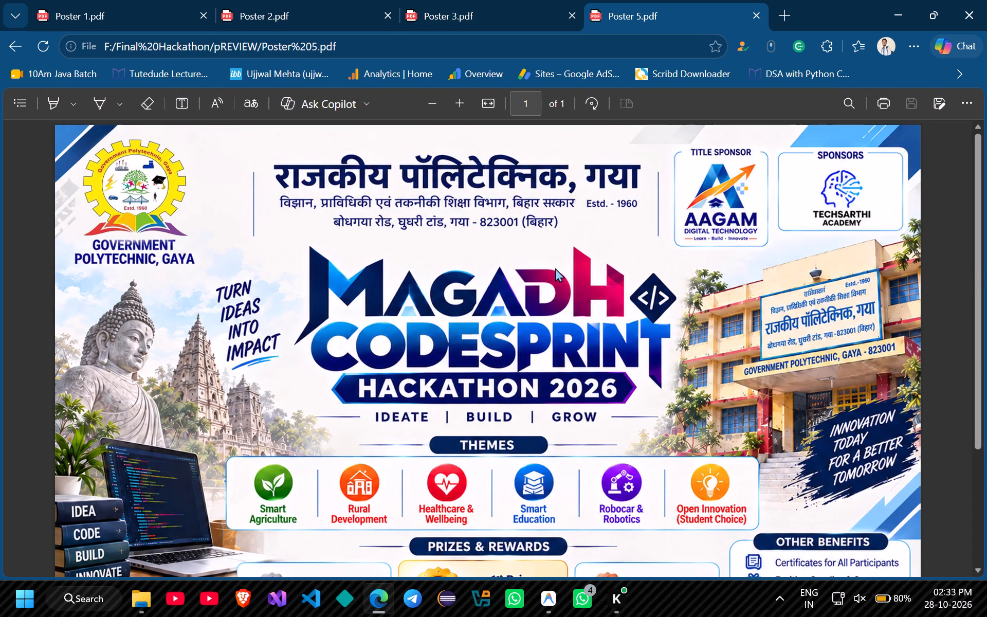
# Inspect Poster 5's artwork closely at up to 500% magnification, return to 90%, and close the browser.
pyautogui.hotkey('ctrl', '=')
pyautogui.hotkey('ctrl', '=')
pyautogui.hotkey('ctrl', '=')
pyautogui.hotkey('ctrl', '=')
pyautogui.hotkey('ctrl', '=')
pyautogui.hotkey('ctrl', '=')
pyautogui.hotkey('ctrl', '=')
pyautogui.hotkey('ctrl', '=')
pyautogui.hotkey('ctrl', '=')
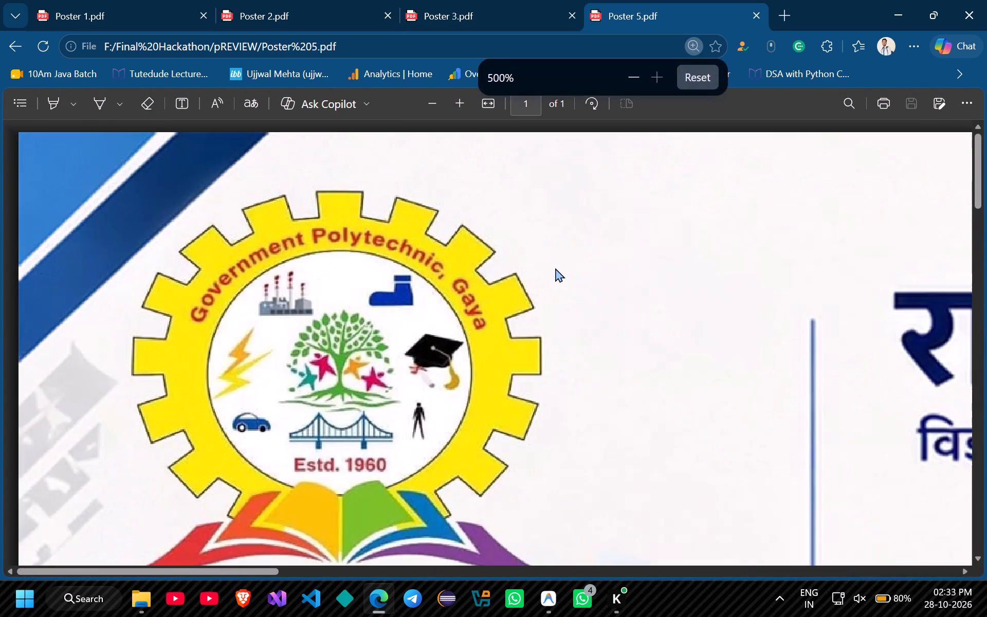
pyautogui.hotkey('ctrl', '=')
pyautogui.hotkey('ctrl', '=')
pyautogui.hotkey('ctrl', '=')
pyautogui.hotkey('ctrl', '-')
pyautogui.hotkey('ctrl', '-')
pyautogui.hotkey('ctrl', '-')
pyautogui.hotkey('ctrl', '-')
pyautogui.hotkey('ctrl', '-')
pyautogui.hotkey('ctrl', '-')
pyautogui.hotkey('ctrl', '-')
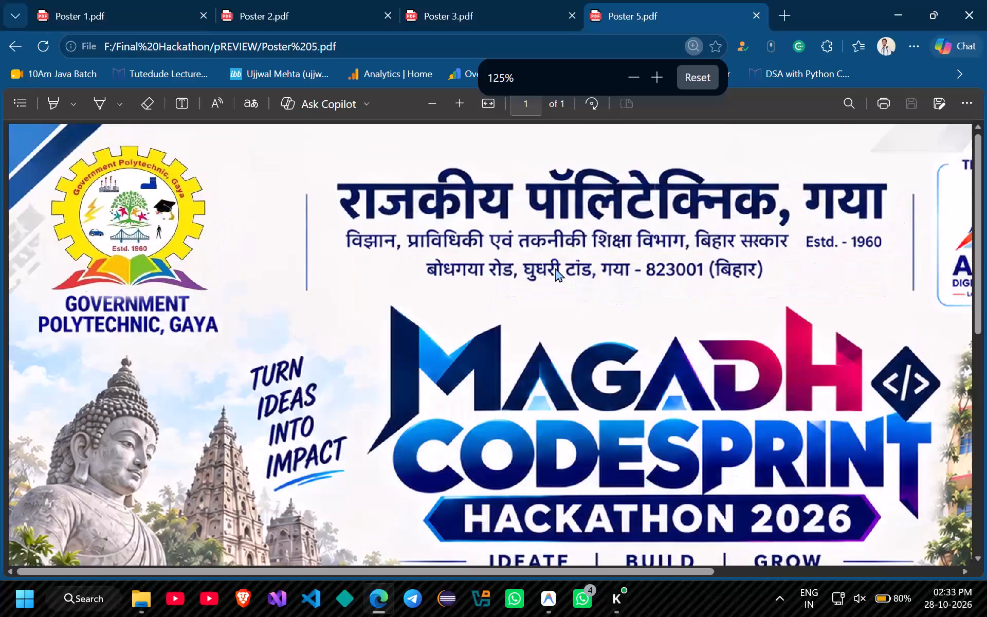
pyautogui.hotkey('ctrl', '-')
pyautogui.hotkey('ctrl', '-')
pyautogui.hotkey('ctrl', '-')
pyautogui.hotkey('ctrl', '-')
pyautogui.hotkey('ctrl', '=')
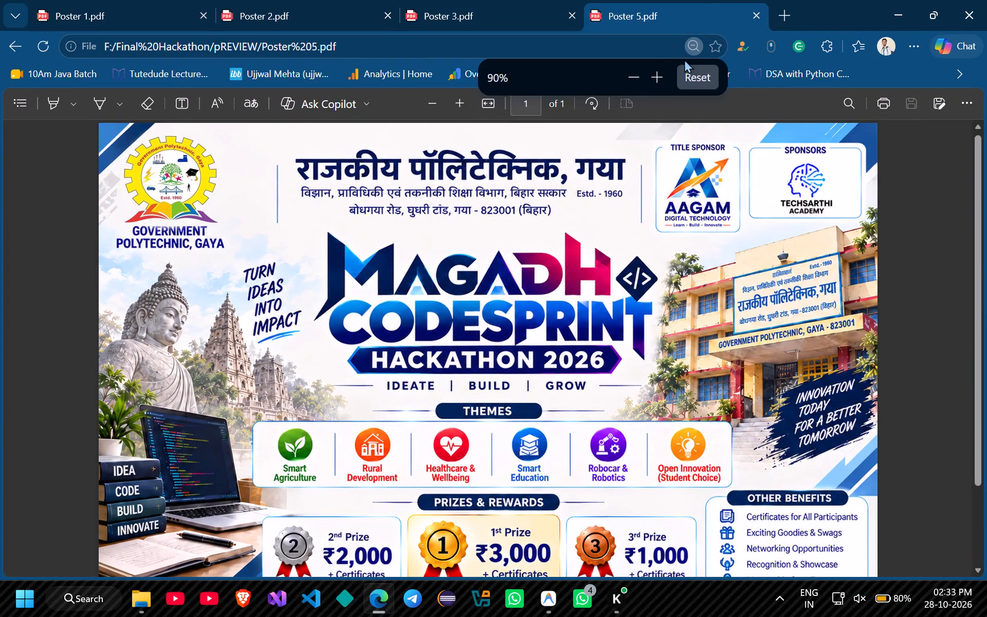
pyautogui.click(986, 0)
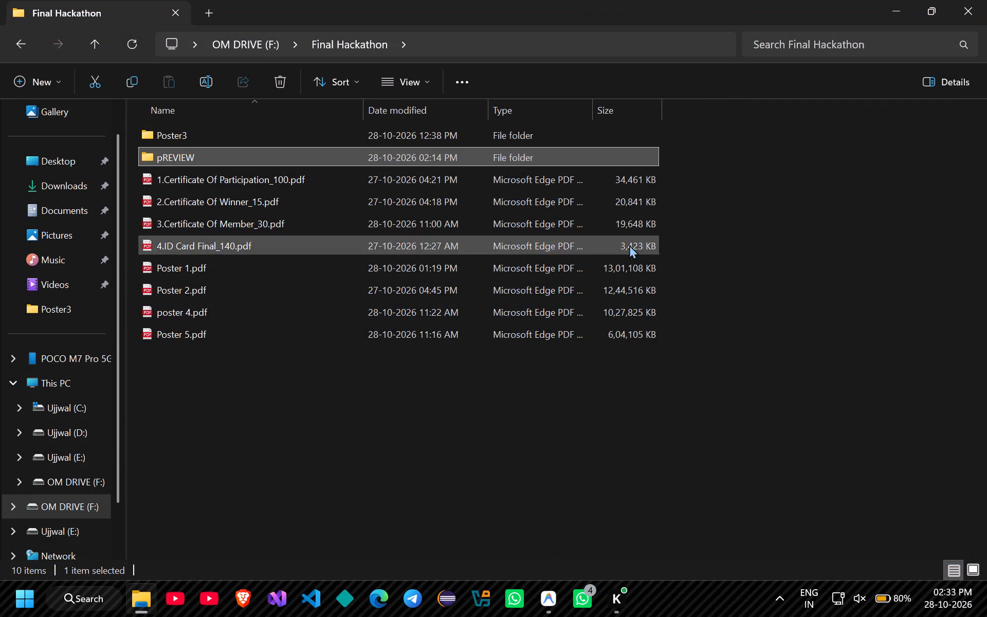